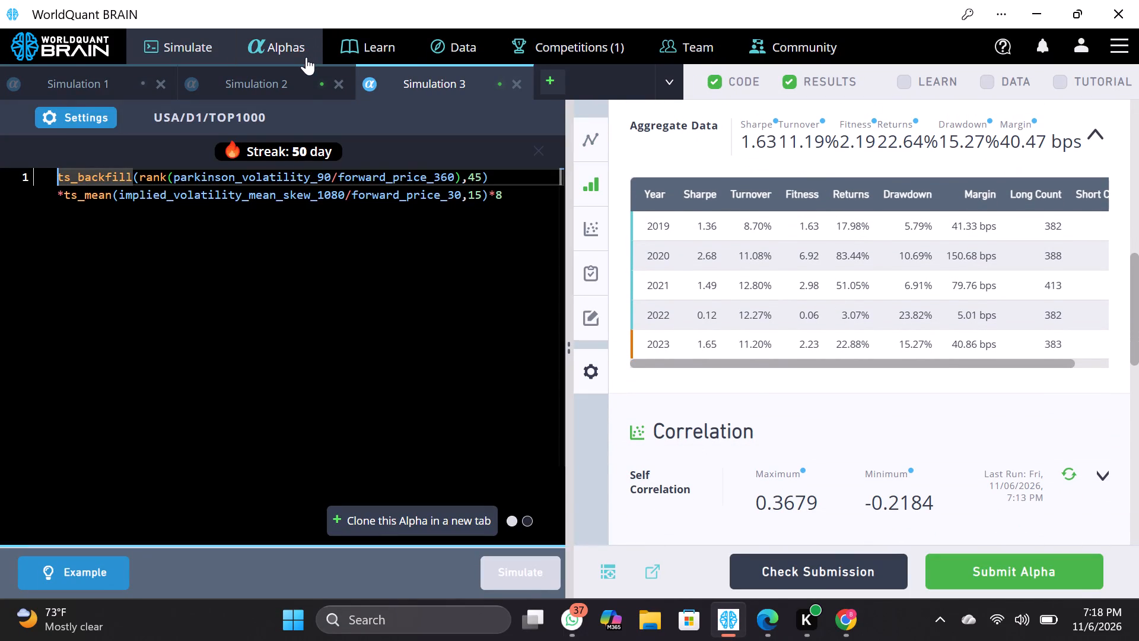
Switch to Simulation 2 and expand its self-correlation section to examine it alongside the yearly IS summary.
left_click(304, 80)
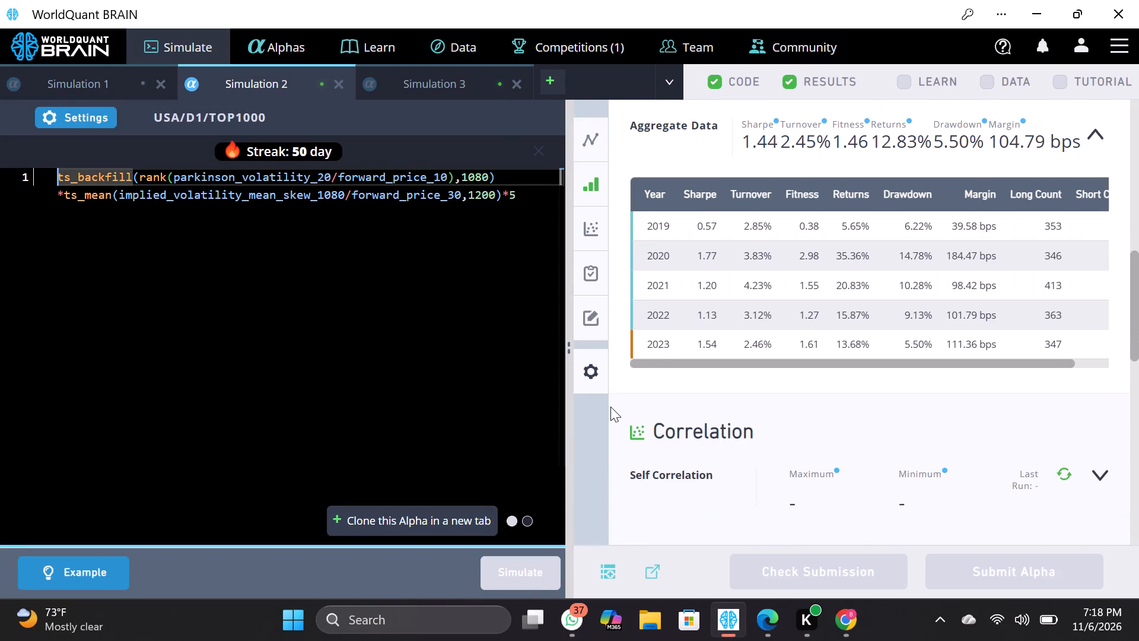
scroll(768, 451, "down", 2)
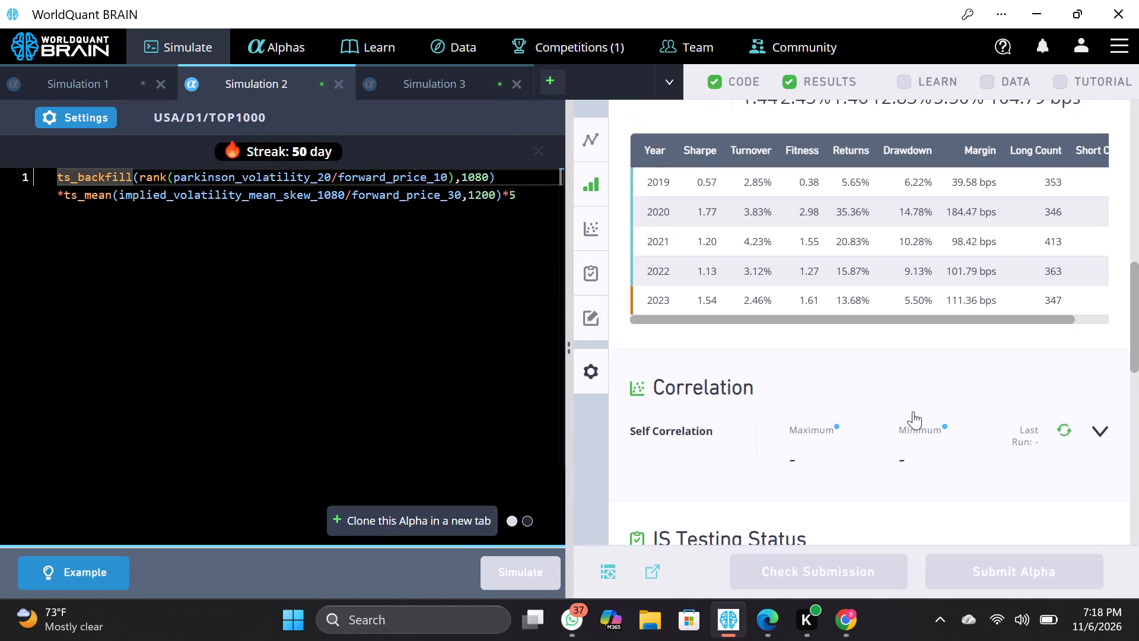
left_click(1106, 439)
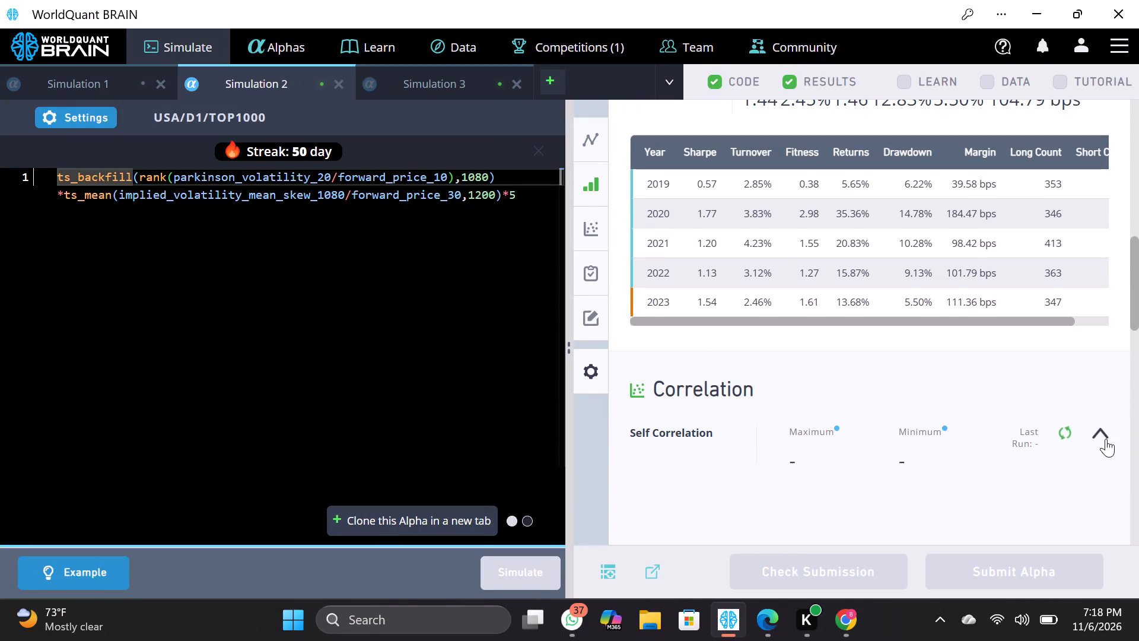
scroll(950, 365, "up", 2)
scroll(950, 365, "down", 1)
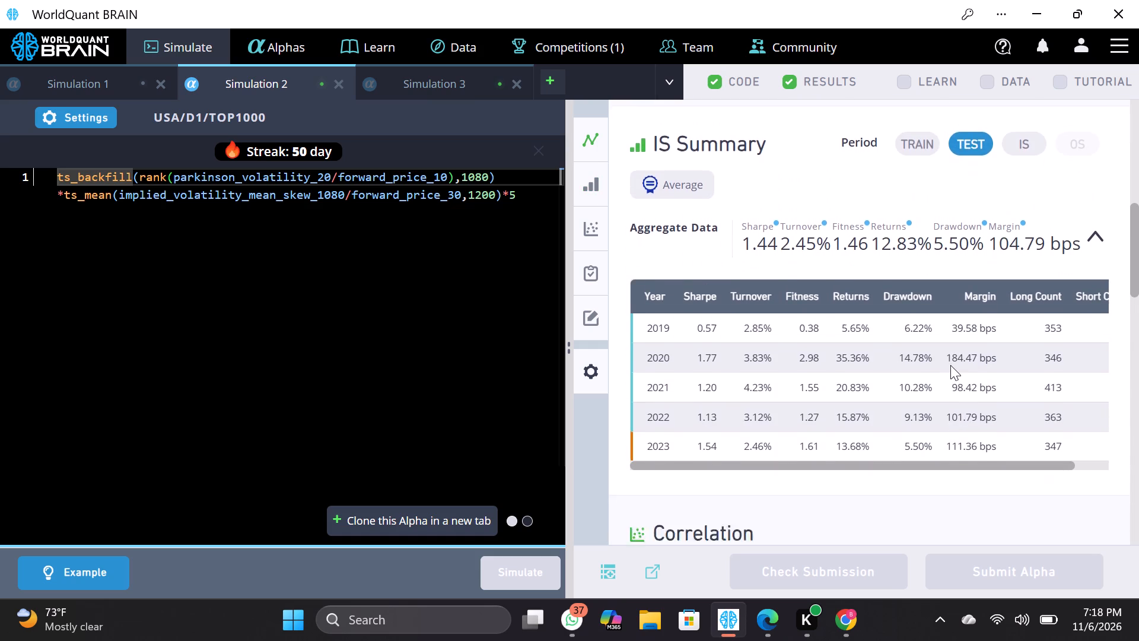
scroll(950, 365, "down", 1)
Close Simulation 2 and Simulation 1, keeping only Simulation 3 open.
left_click(336, 83)
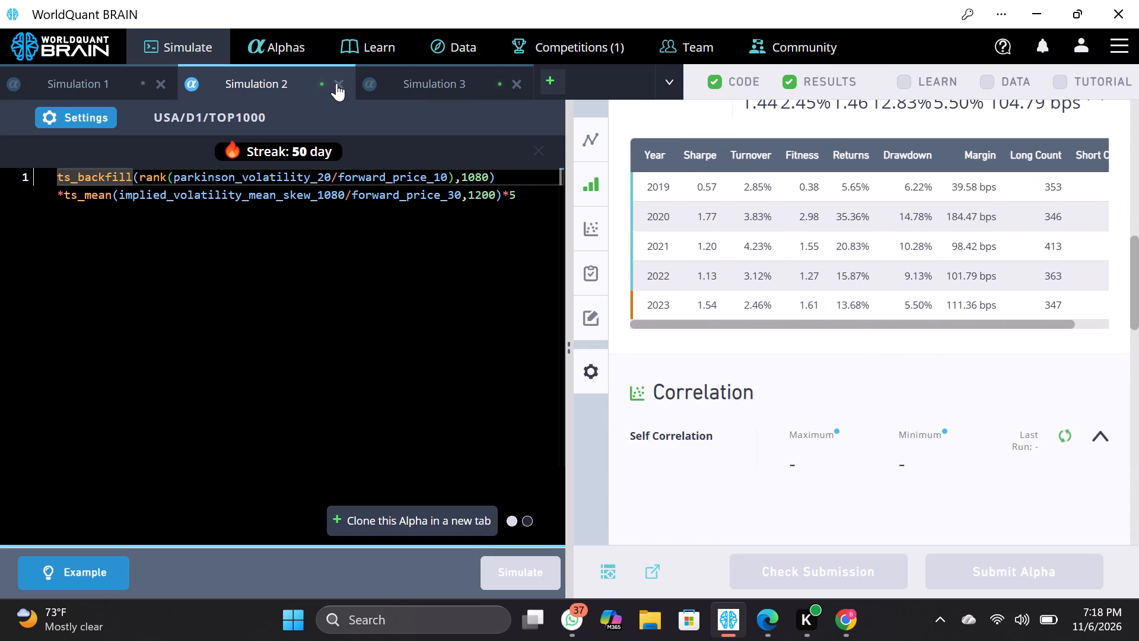
left_click(164, 82)
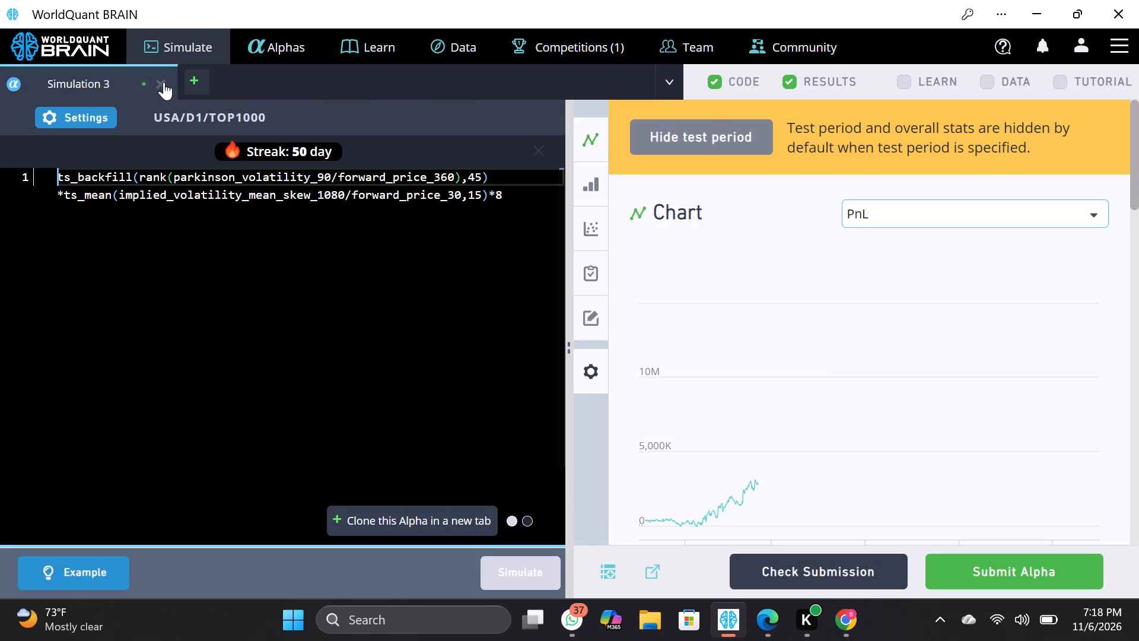
Set Simulation 3's truncation to 0.1 and apply the settings.
scroll(749, 376, "down", 2)
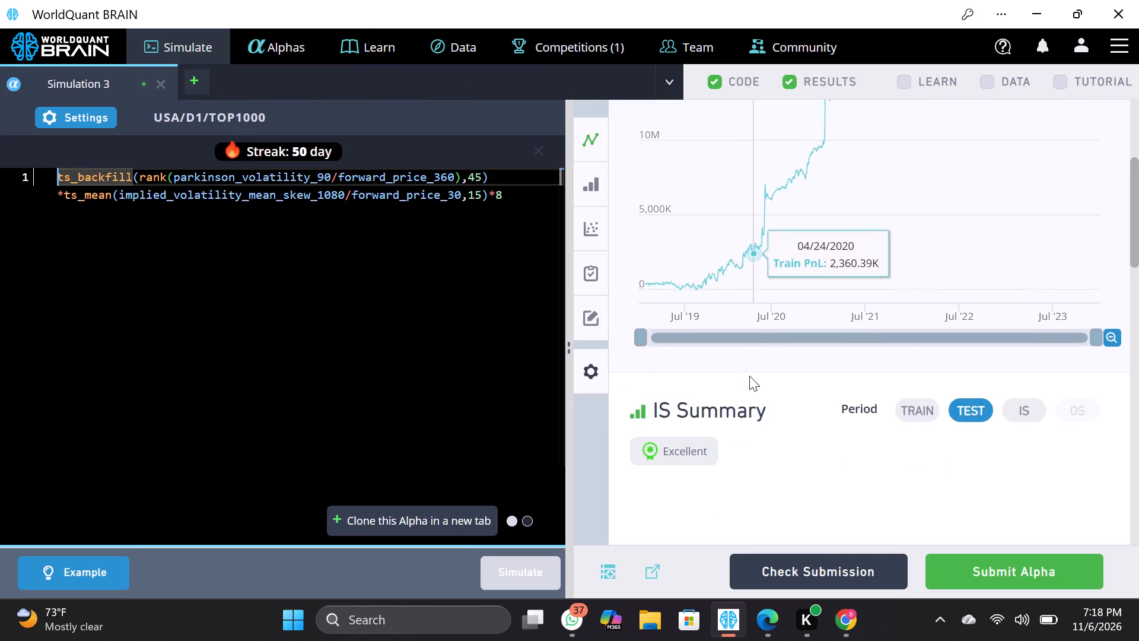
scroll(749, 376, "down", 5)
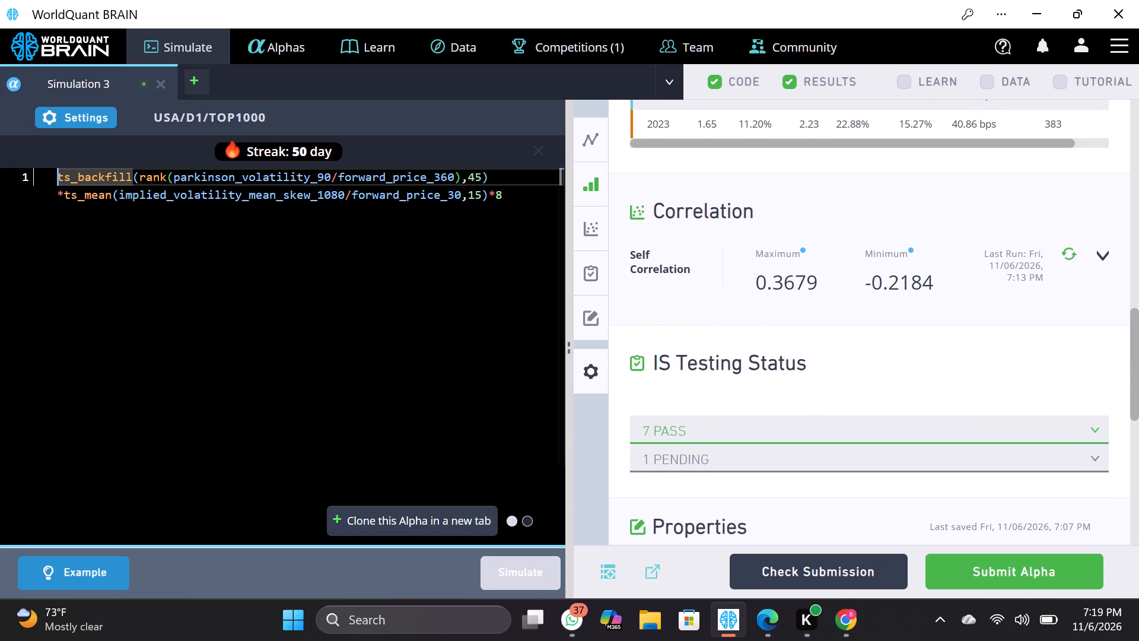
left_click(81, 122)
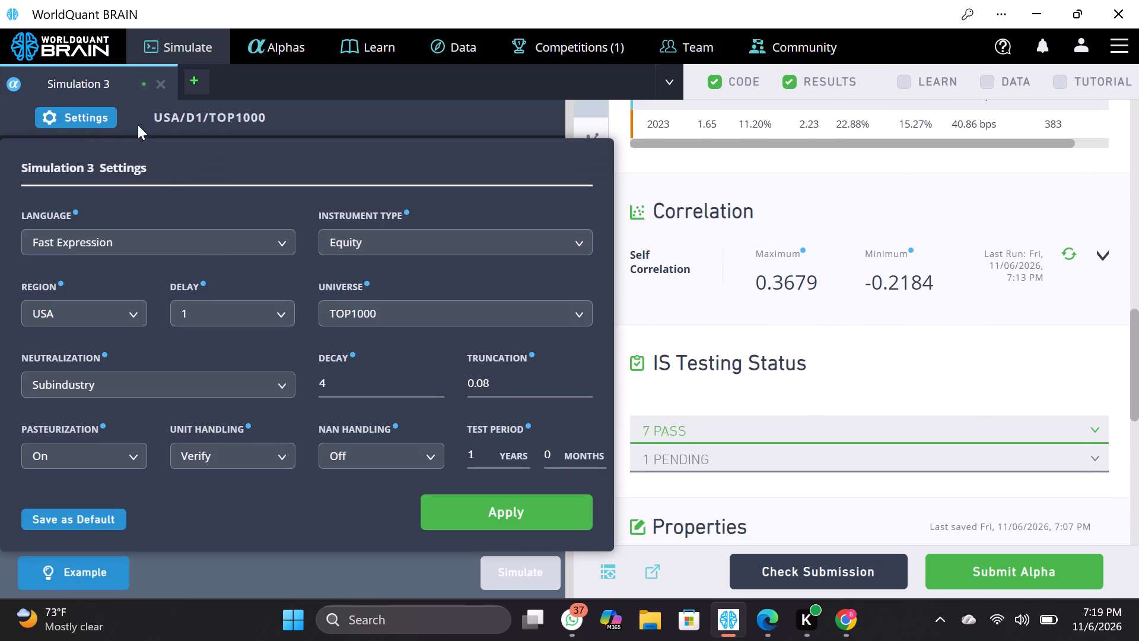
left_click(85, 112)
left_click(85, 112)
left_click(494, 386)
key("BackSpace")
key("BackSpace")
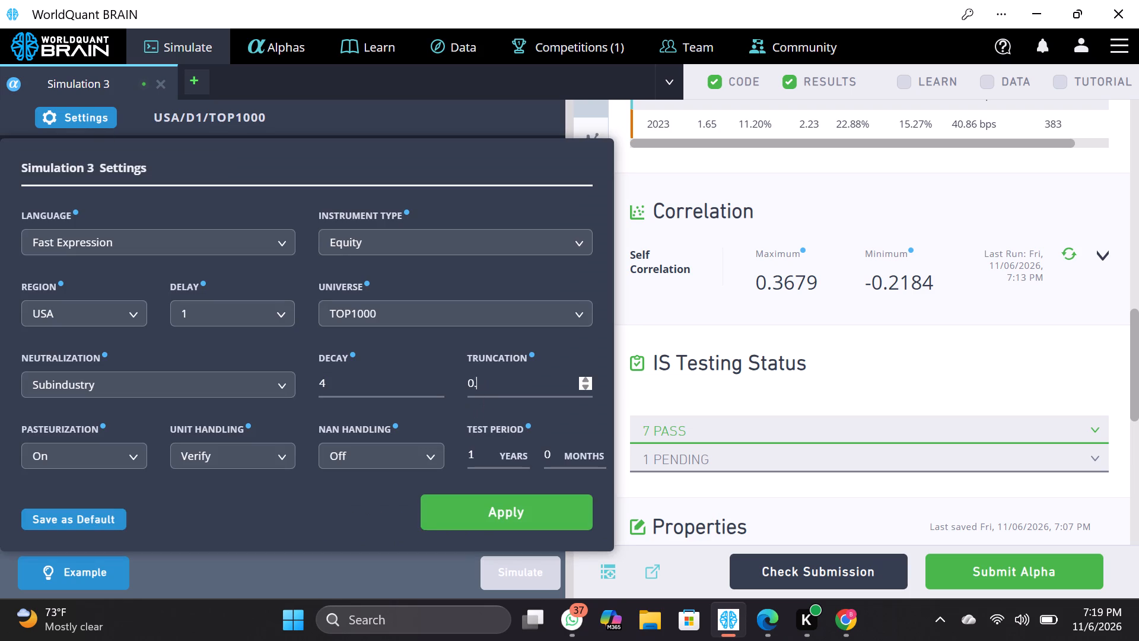
key("1")
left_click(479, 519)
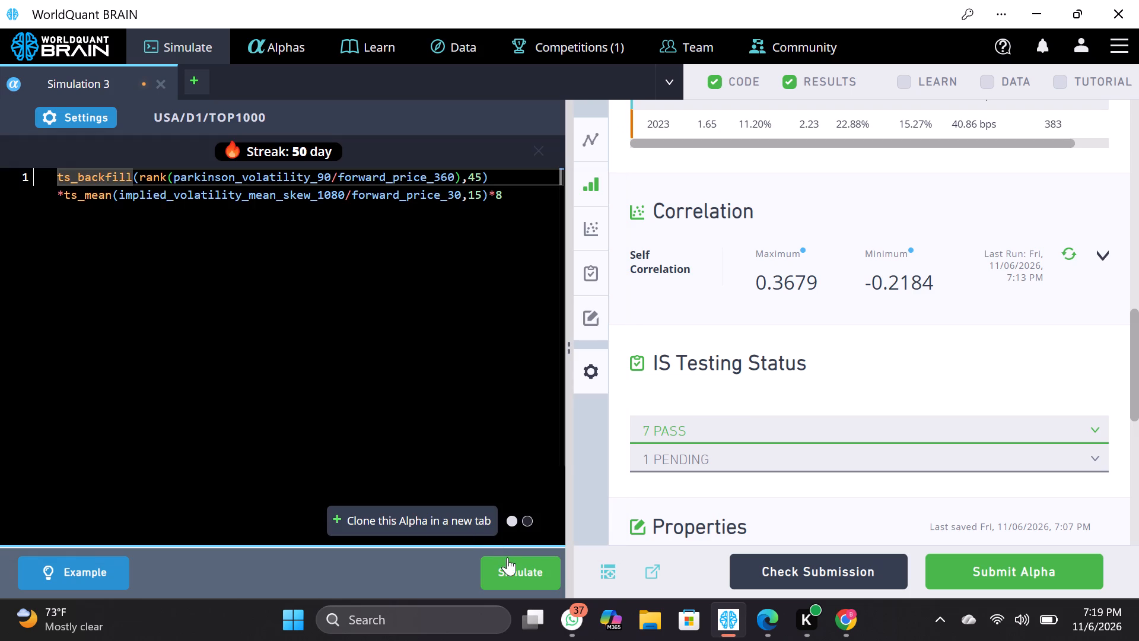
Run Simulation 3 again with the updated settings.
left_click(510, 561)
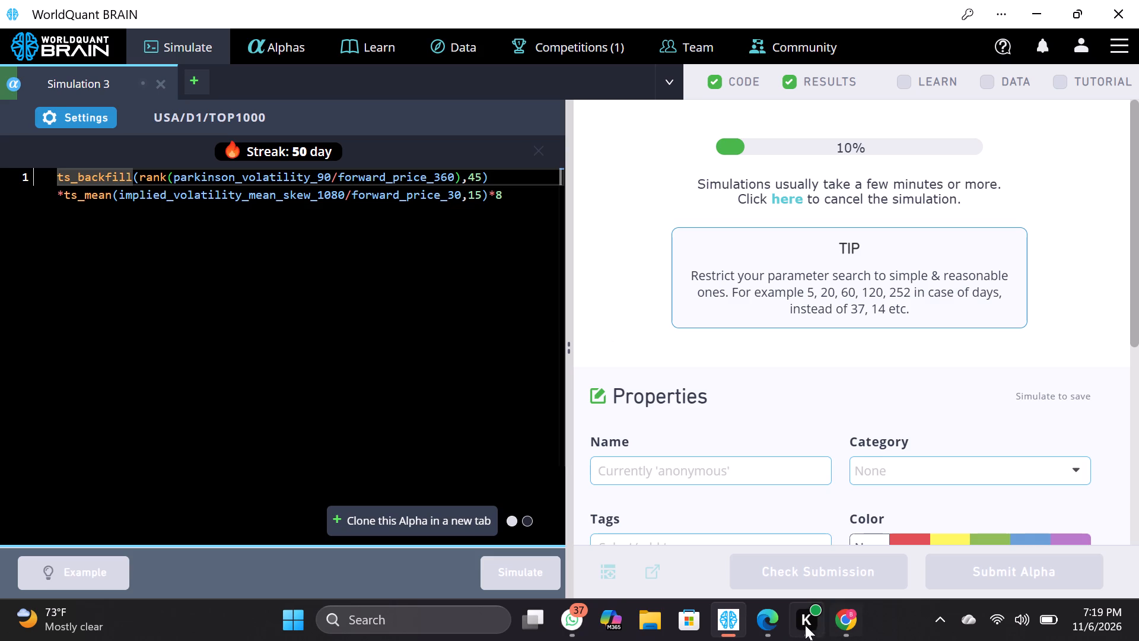
Switch to Spotify in Microsoft Edge and dismiss the cookie notice.
left_click(779, 626)
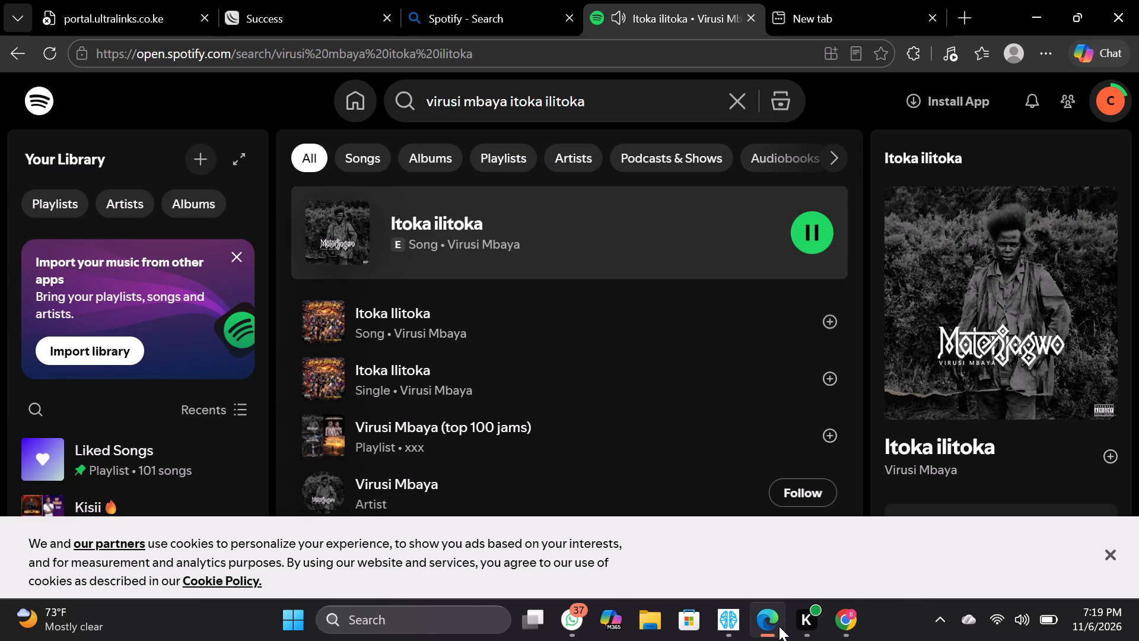
left_click(1109, 556)
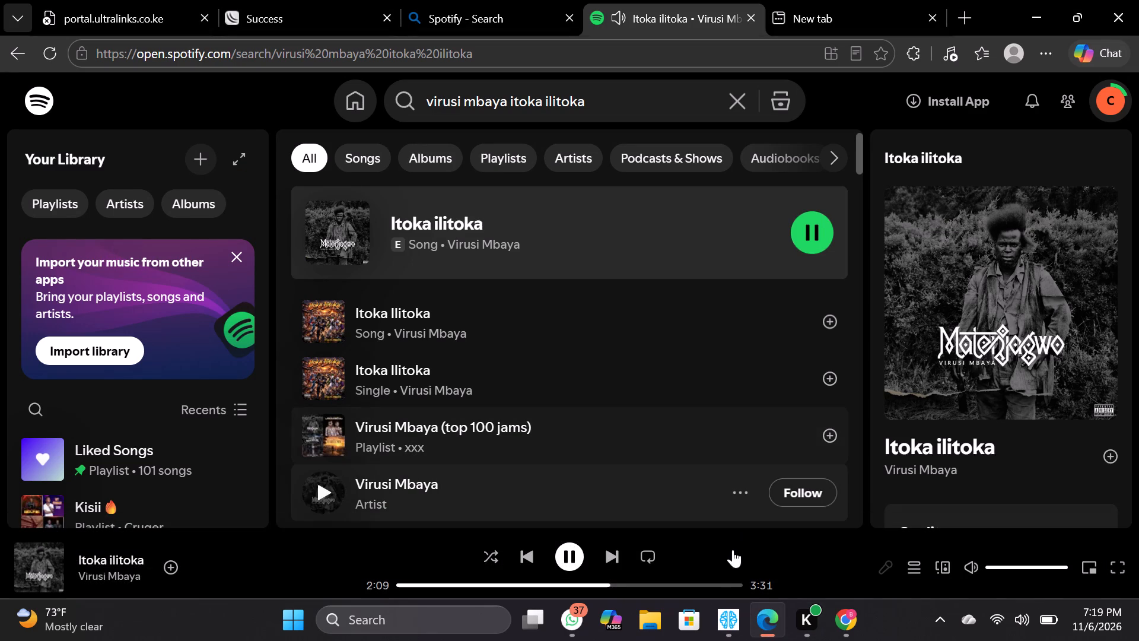
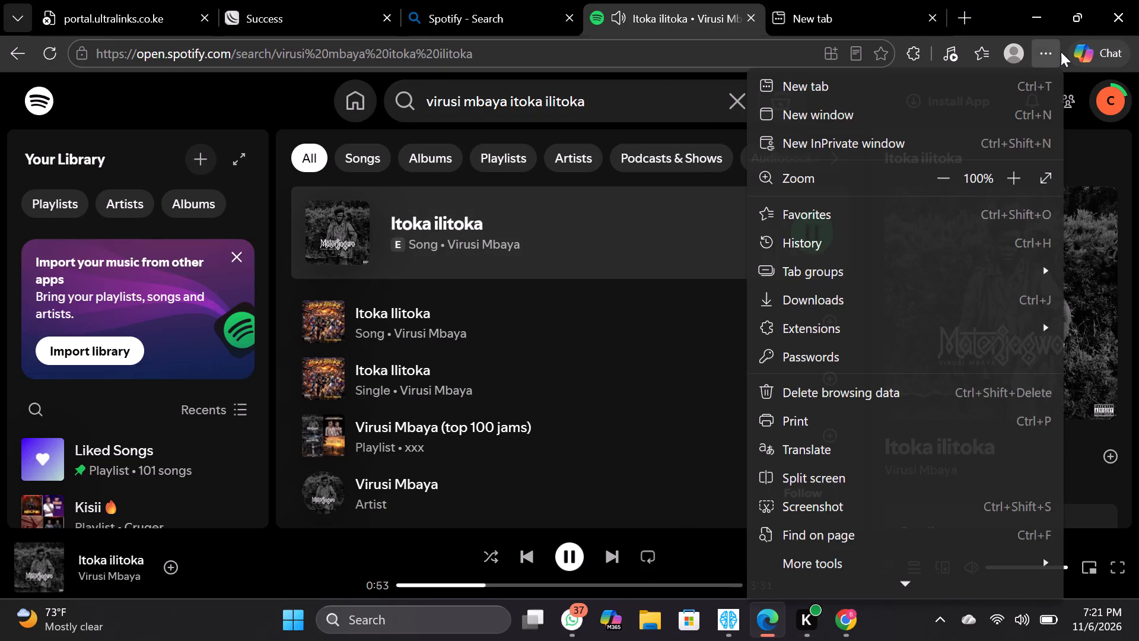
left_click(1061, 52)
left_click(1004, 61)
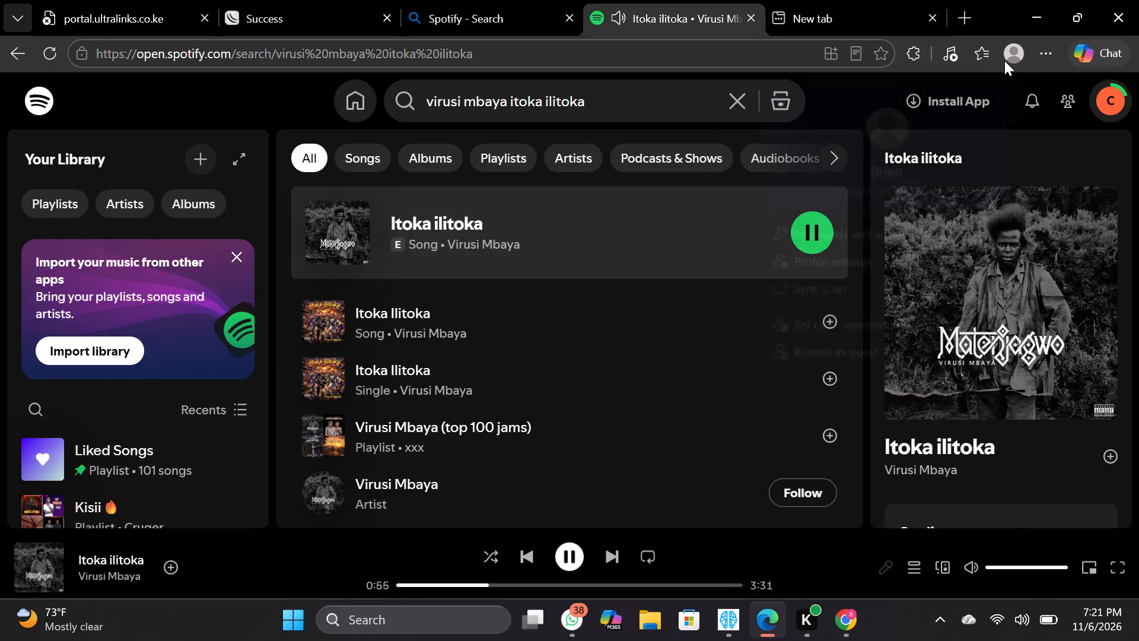
Open a guest browsing window from the browser profile options.
left_click(985, 361)
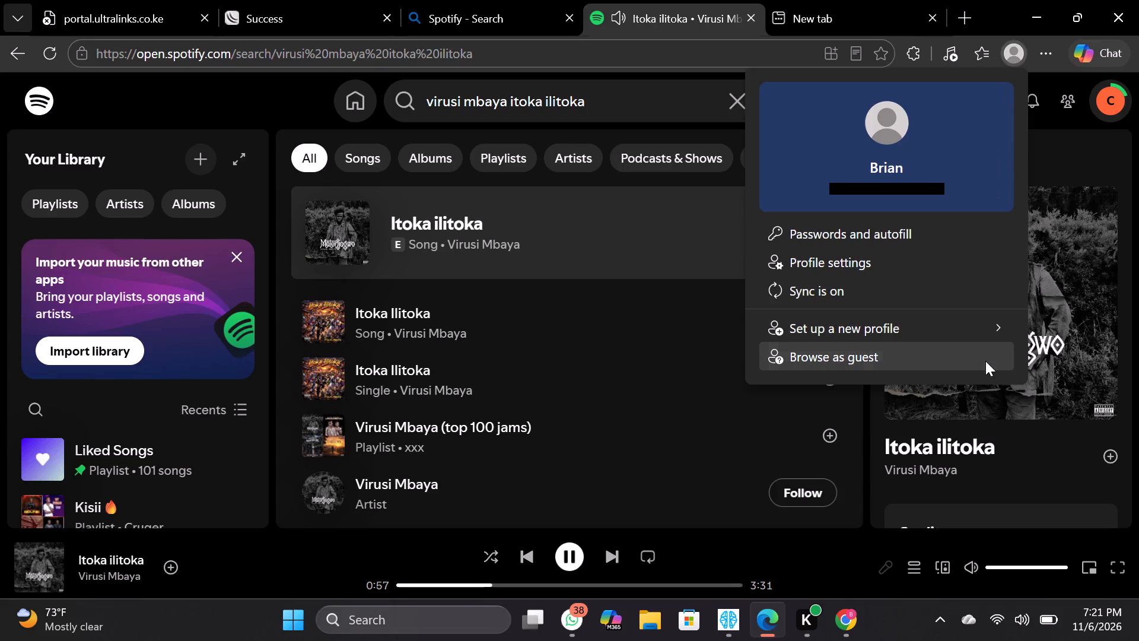
left_click(687, 449)
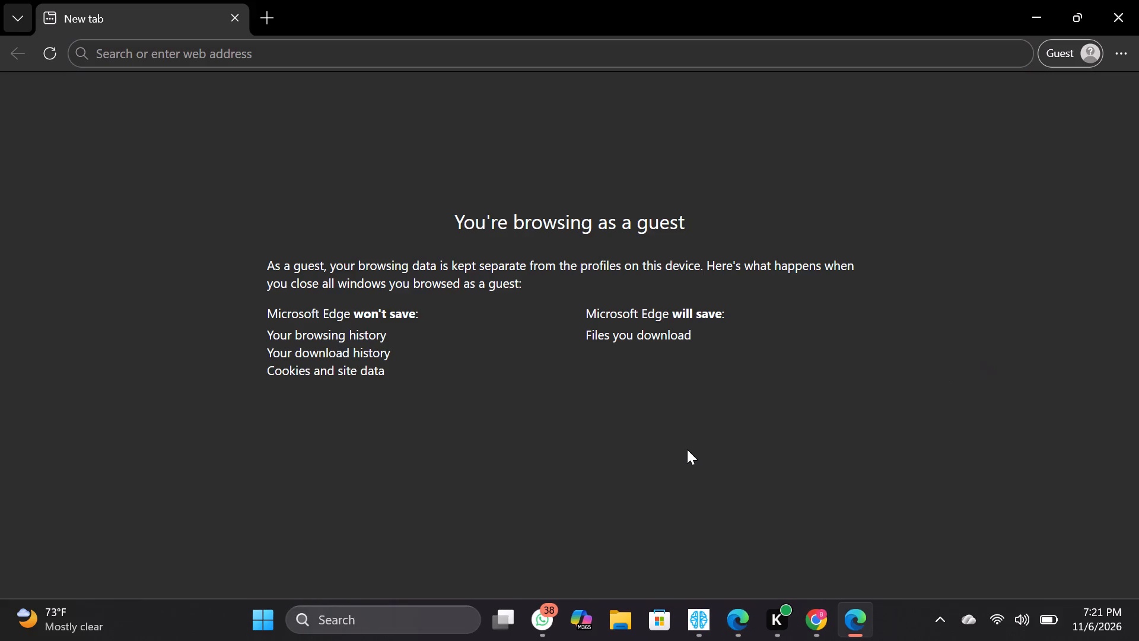
Search the web for "world quant" in the guest window.
type("wor")
left_click(520, 56)
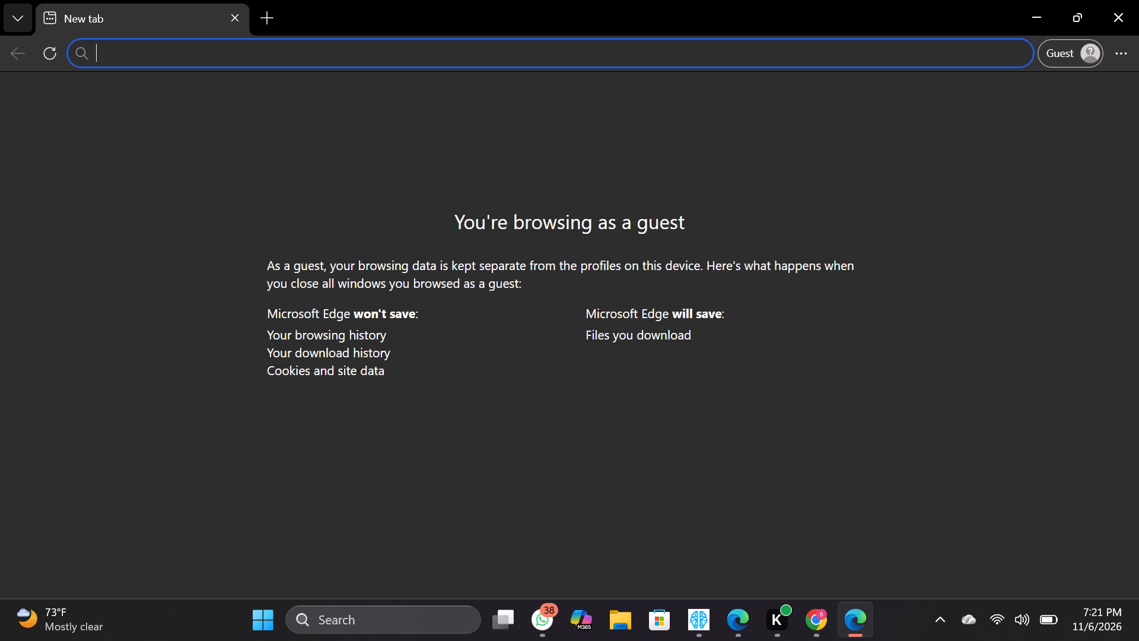
type("worl")
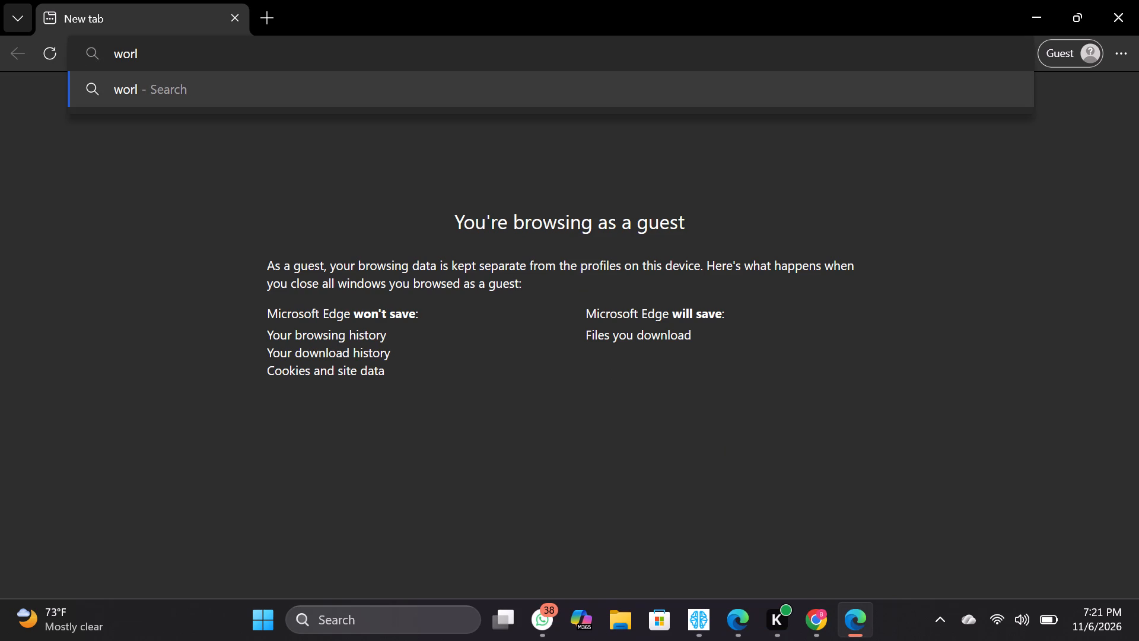
type("d quann")
key("BackSpace")
key("r")
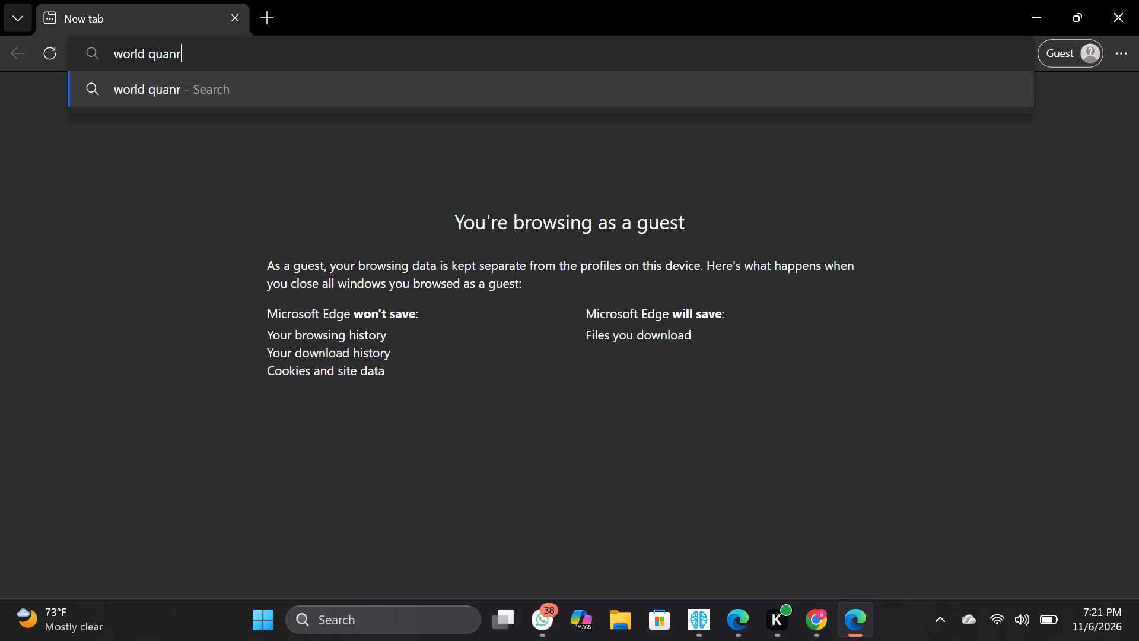
key("BackSpace")
key("t")
key("Return")
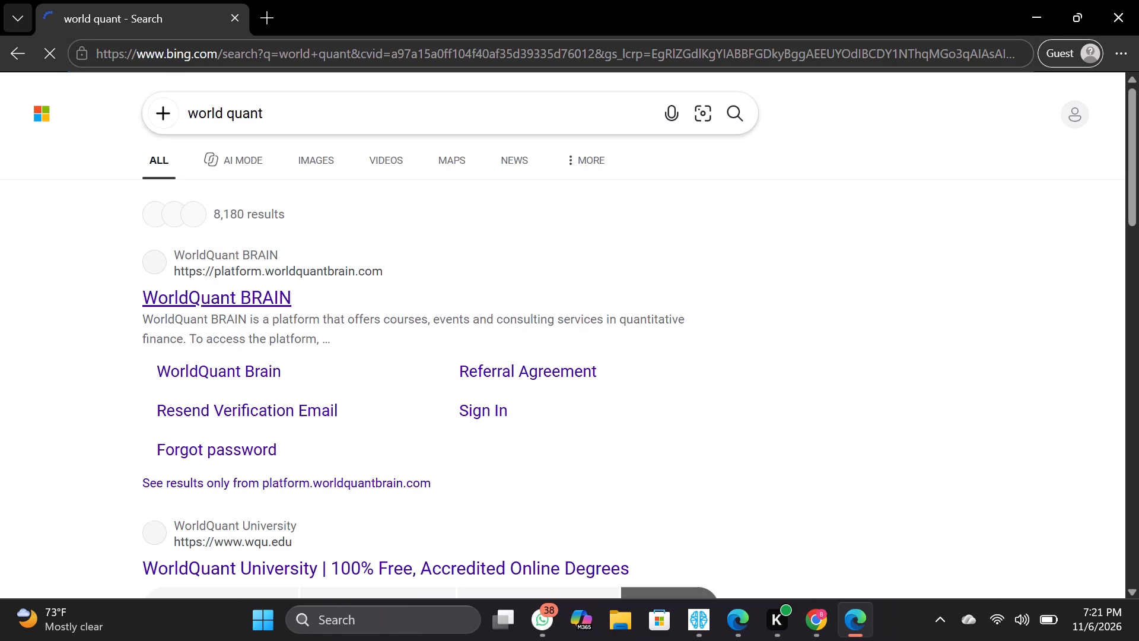
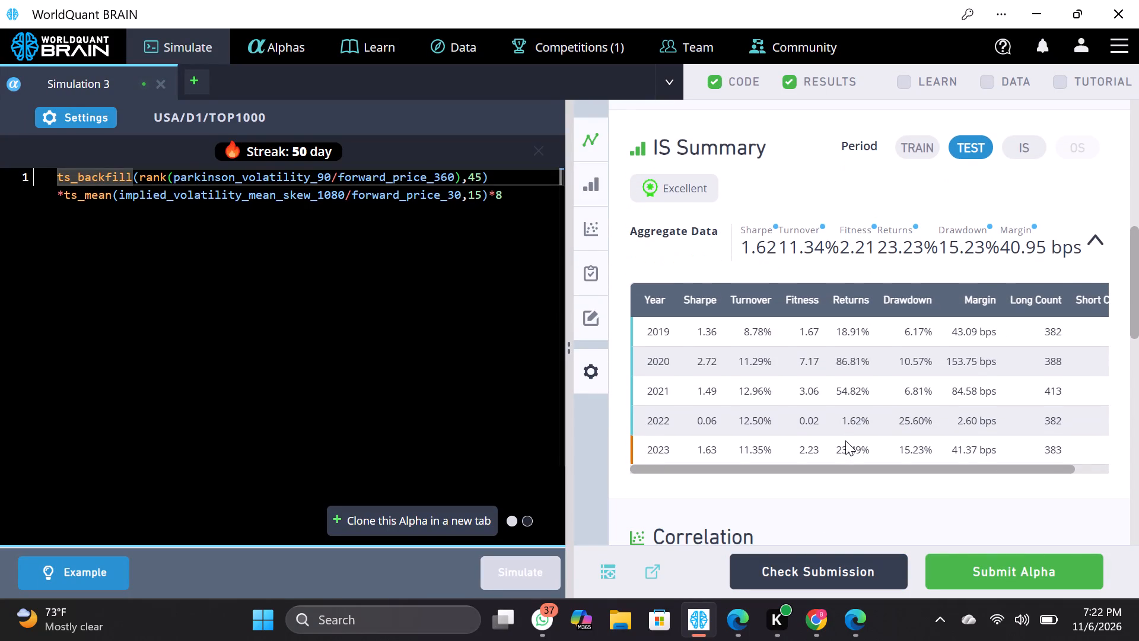
Back in WorldQuant BRAIN, expand the Self Correlation details in the Simulation 3 results.
scroll(845, 440, "down", 4)
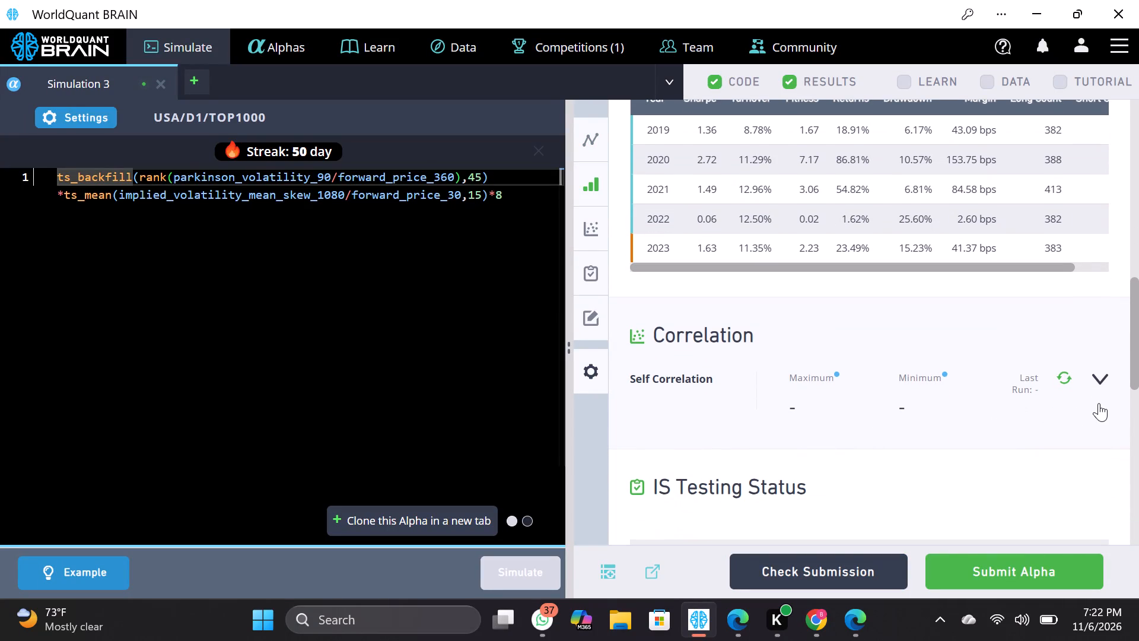
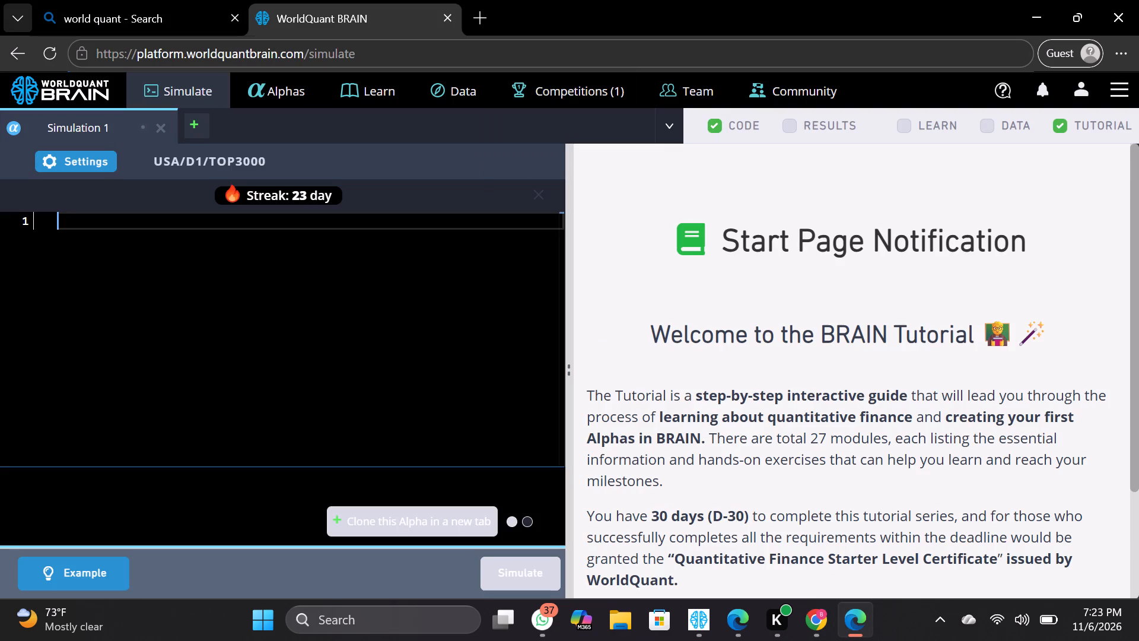
Copy the full Simulation 3 alpha expression from the WorldQuant BRAIN app into the empty Simulation 1 editor in the Edge guest window.
left_click(695, 627)
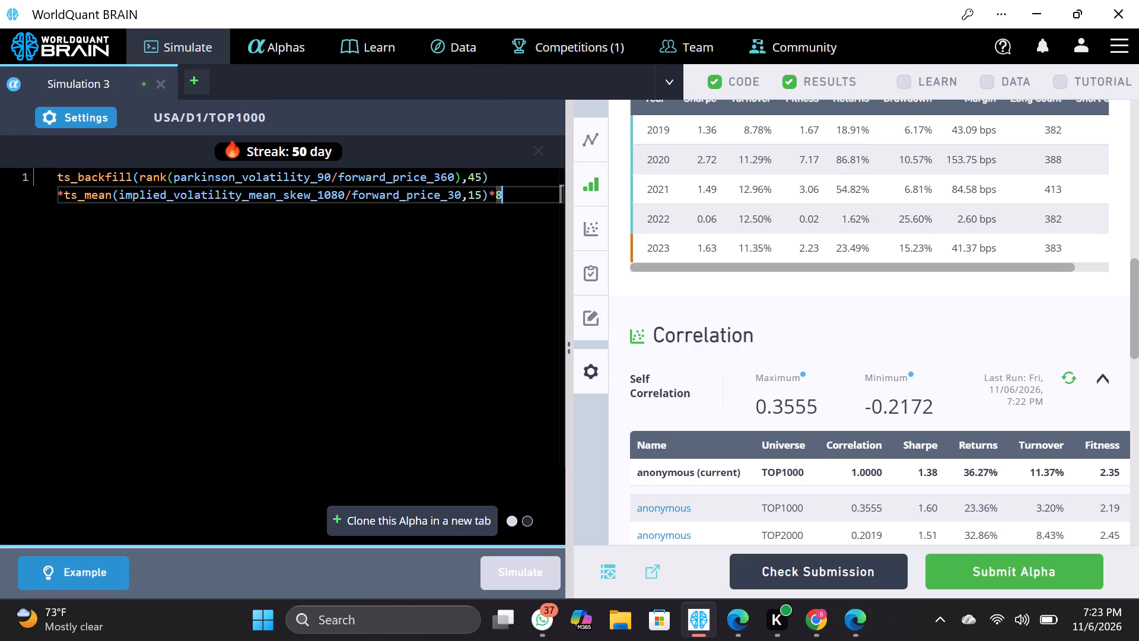
left_click_drag(511, 199, 79, 177)
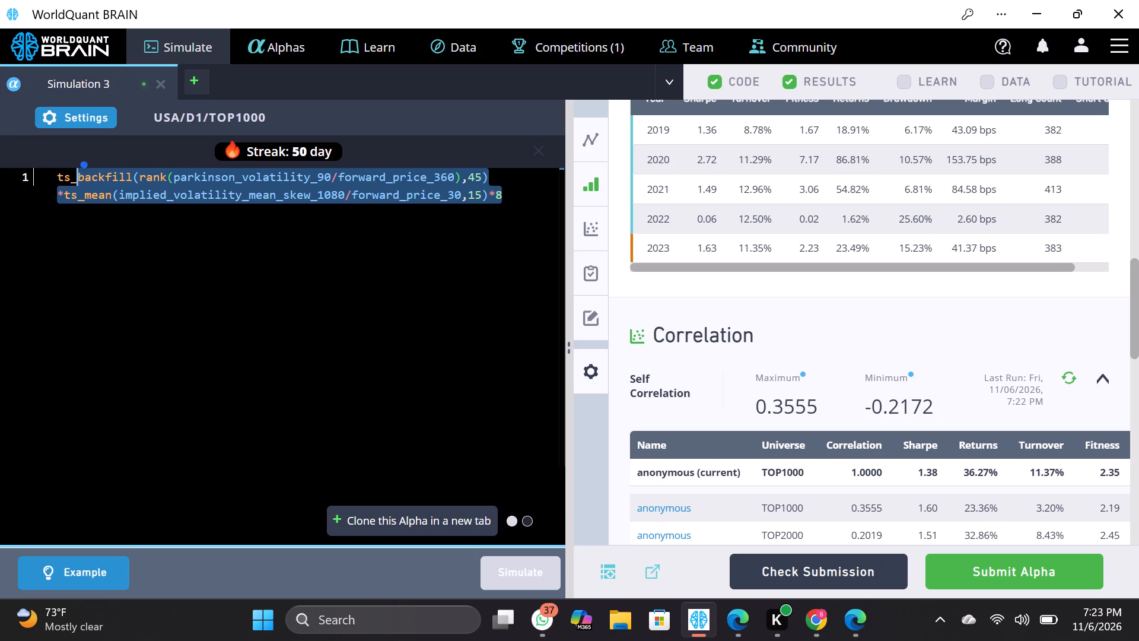
left_click_drag(79, 177, 56, 177)
key("ctrl+c")
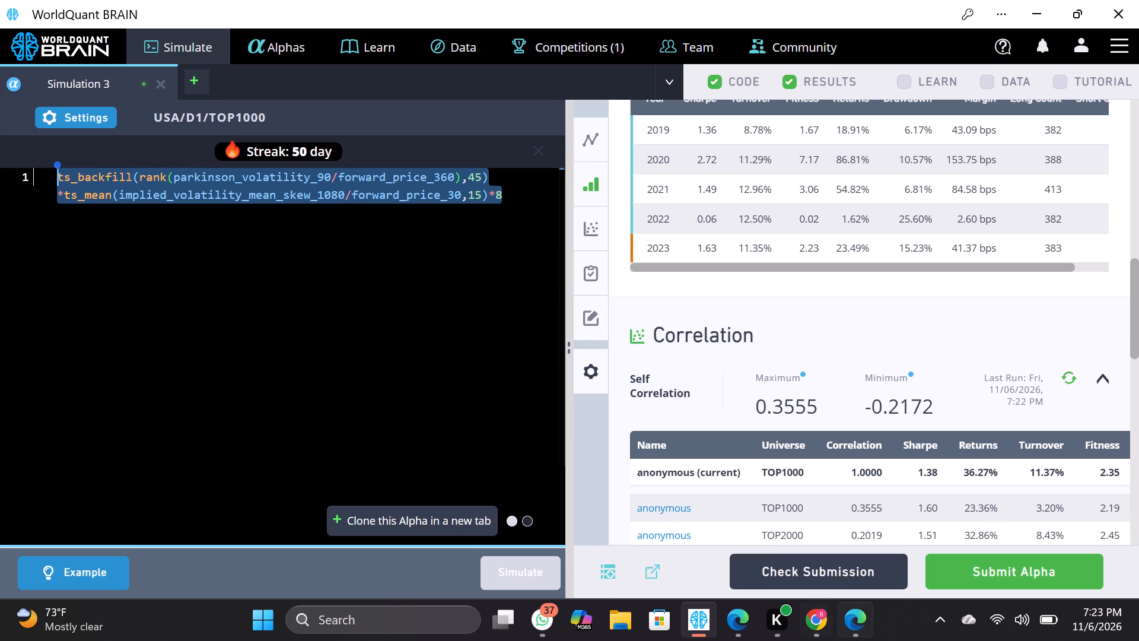
left_click(857, 640)
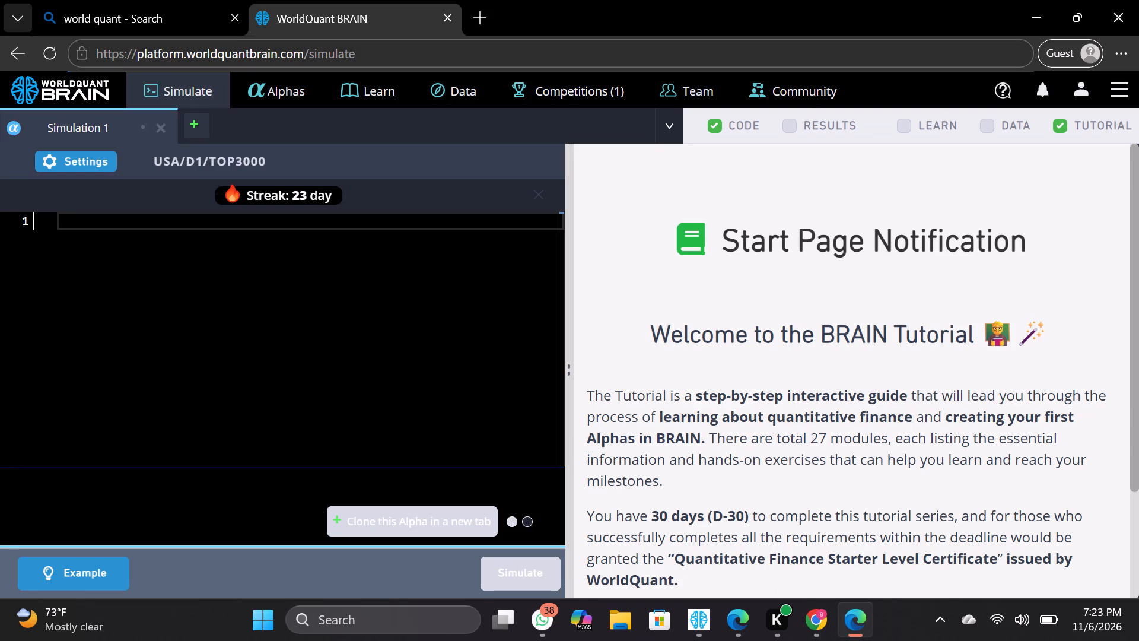
key("ctrl+v")
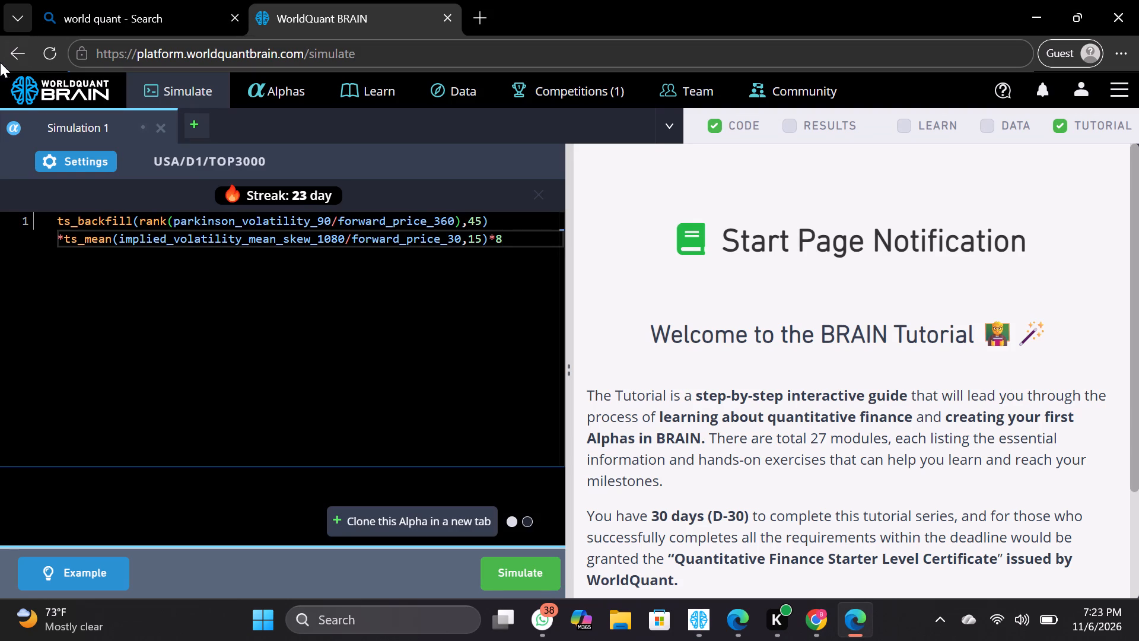
Set the Simulation 1 universe to TOP1000, apply the settings and simulate the alpha.
left_click(68, 171)
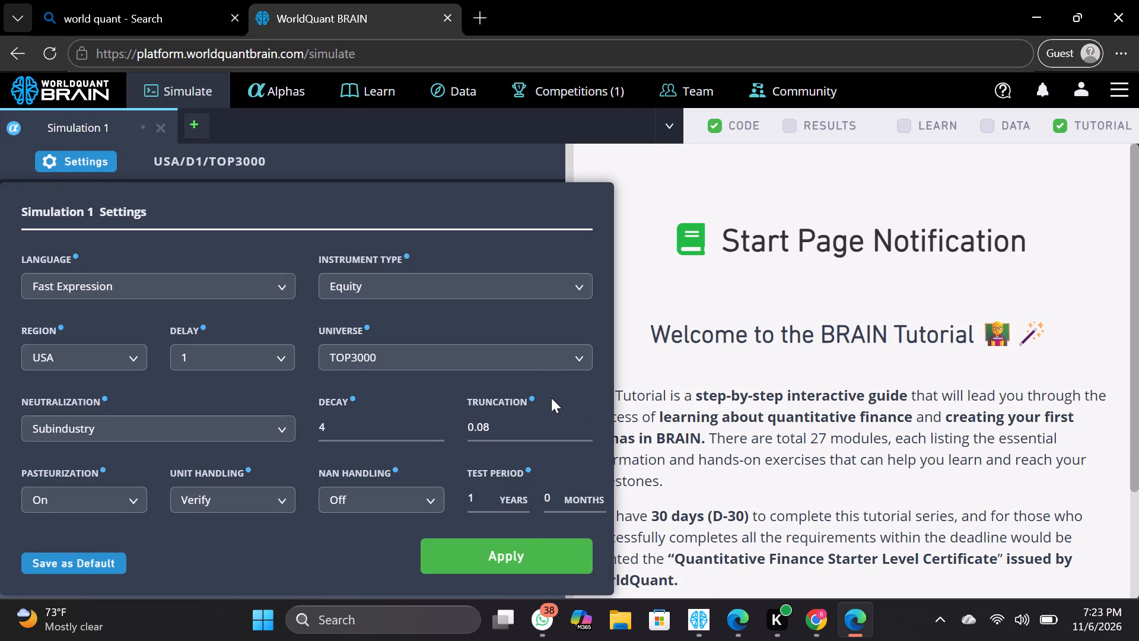
left_click(576, 361)
left_click(590, 444)
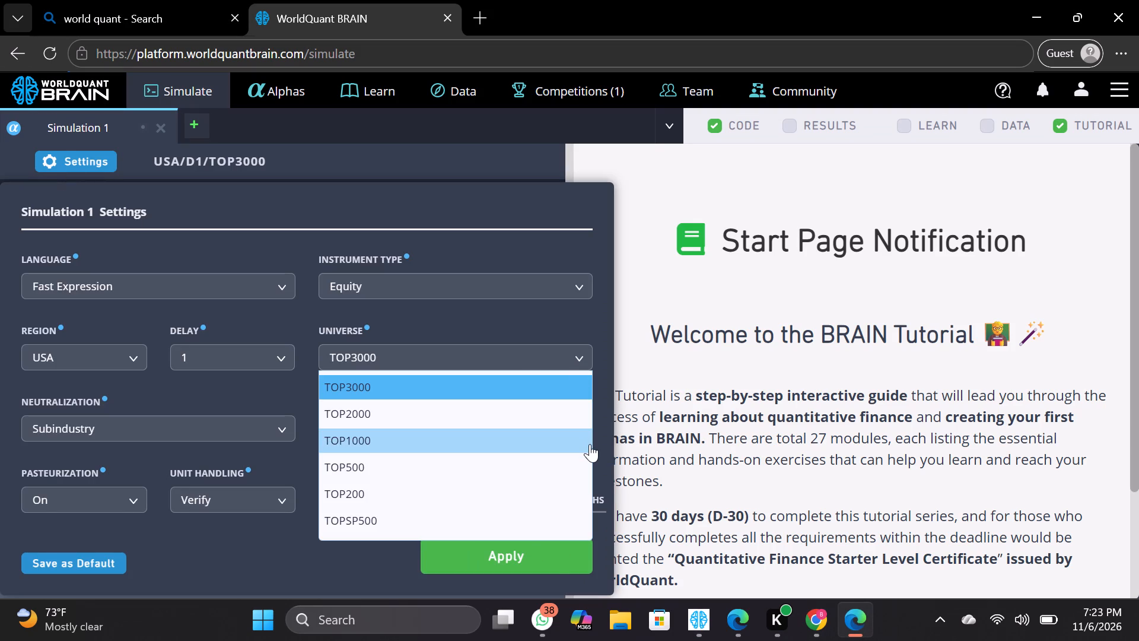
left_click(553, 554)
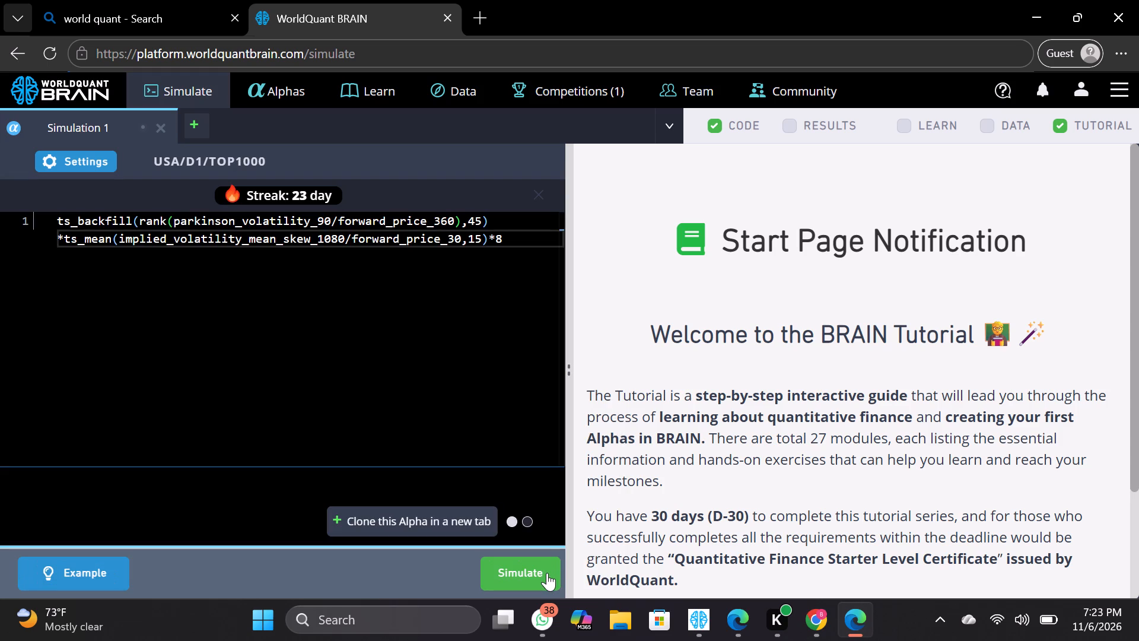
left_click(547, 573)
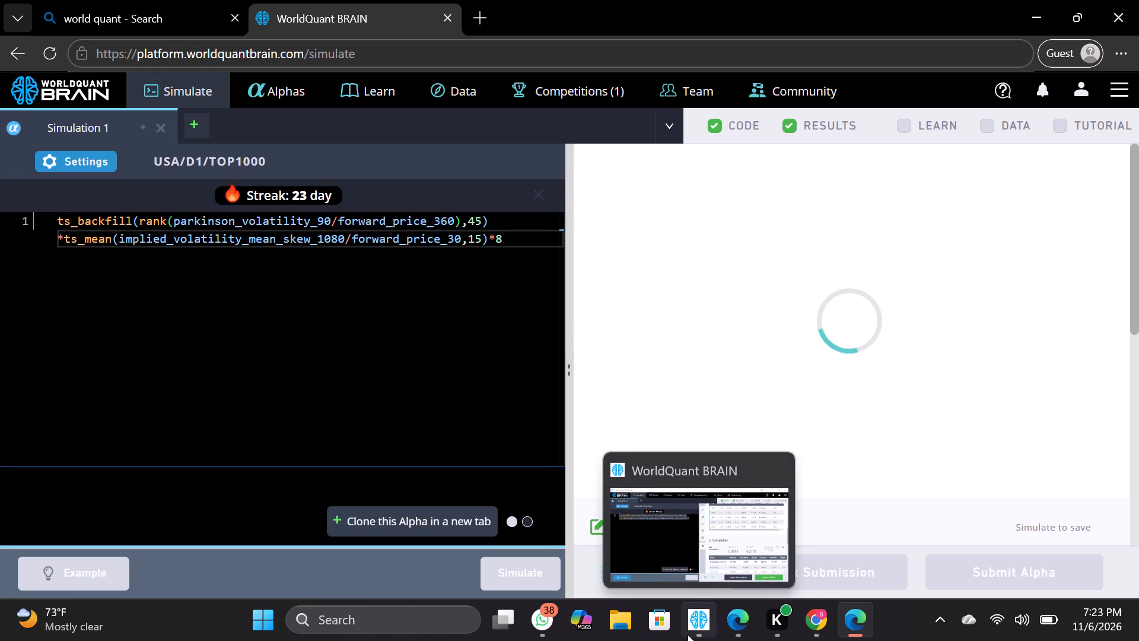
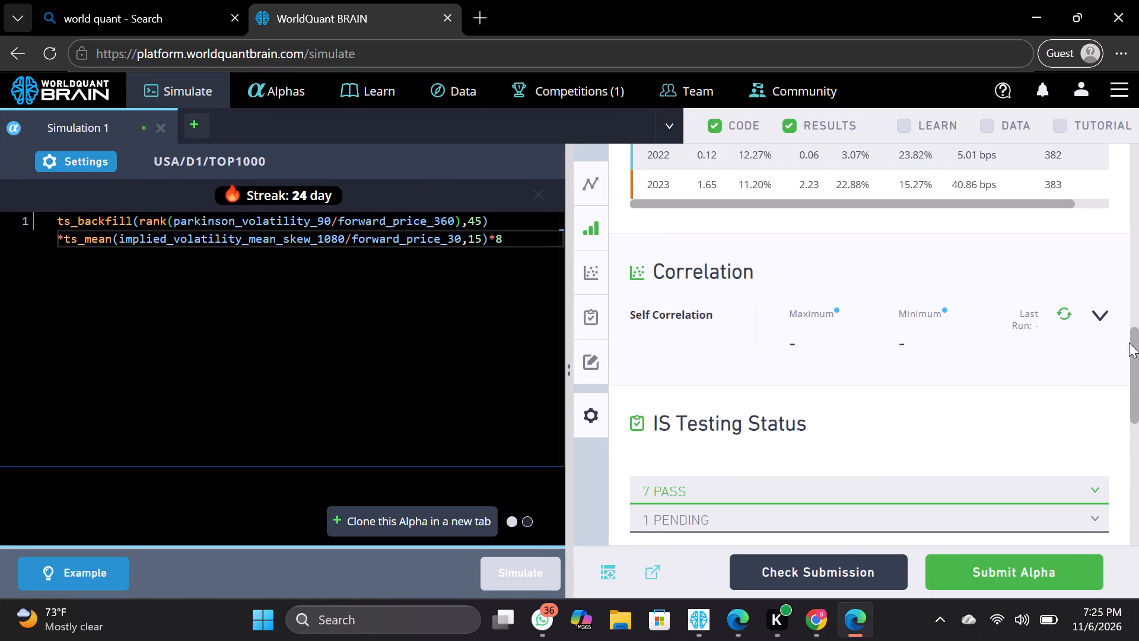
Expand the Self Correlation details in the Simulation 1 results.
left_click(1102, 320)
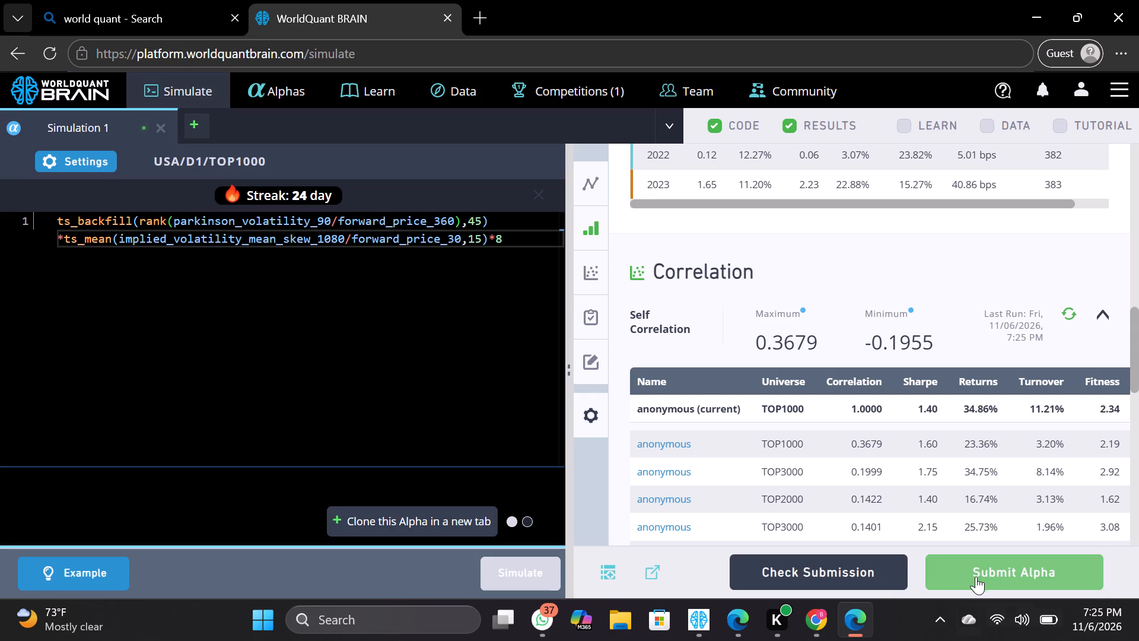
Submit the simulated TOP1000 volatility alpha from Simulation 1.
left_click(993, 574)
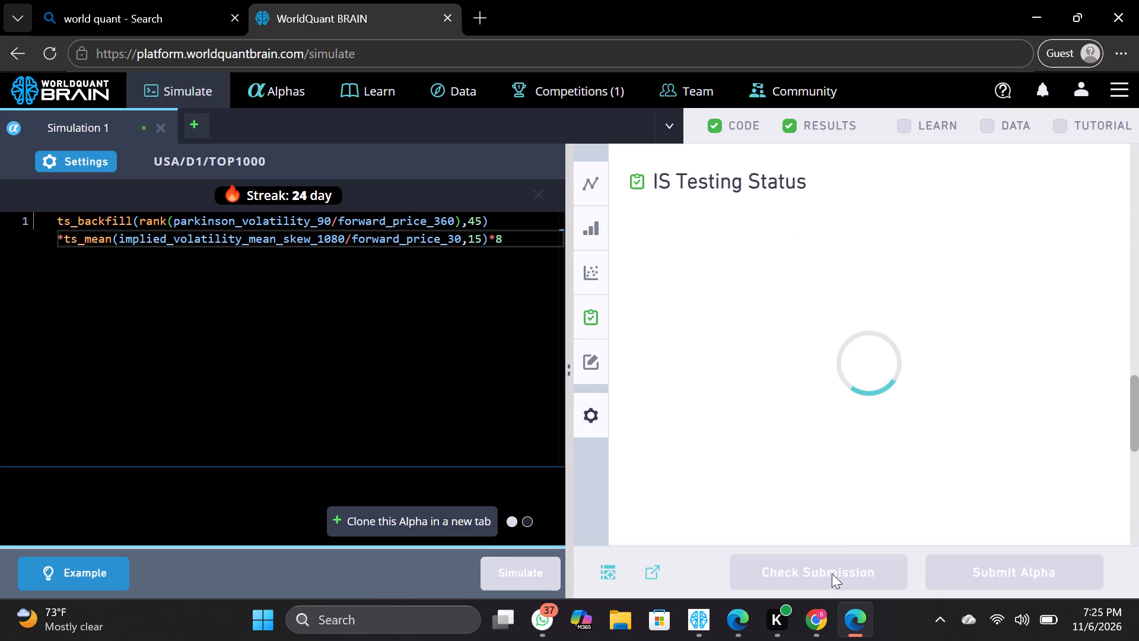
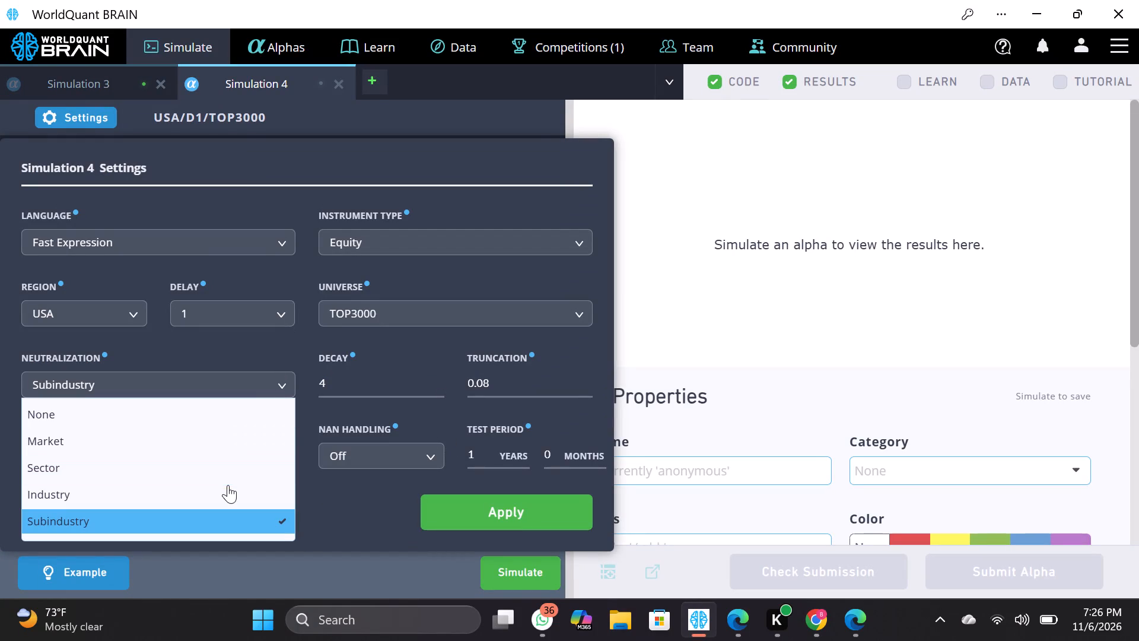
Set Simulation 4's neutralization to Market and its decay to 5, and apply the settings.
left_click(234, 447)
left_click(372, 393)
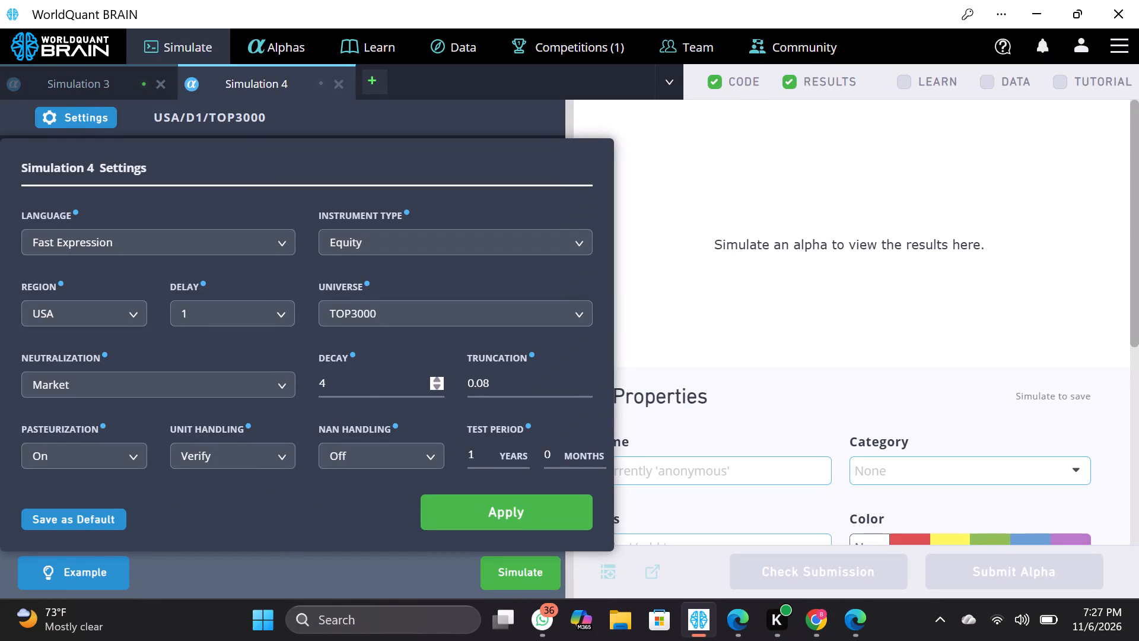
key("BackSpace")
key("5")
left_click(449, 506)
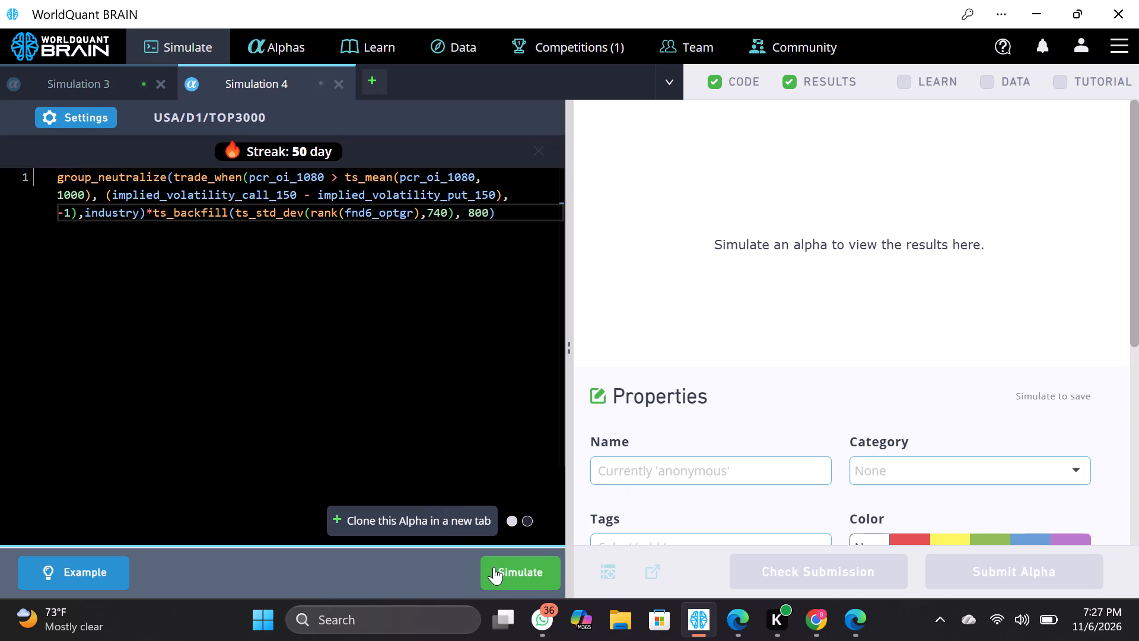
Simulate the group-neutralized implied volatility alpha in Simulation 4 with the applied settings.
left_click(494, 567)
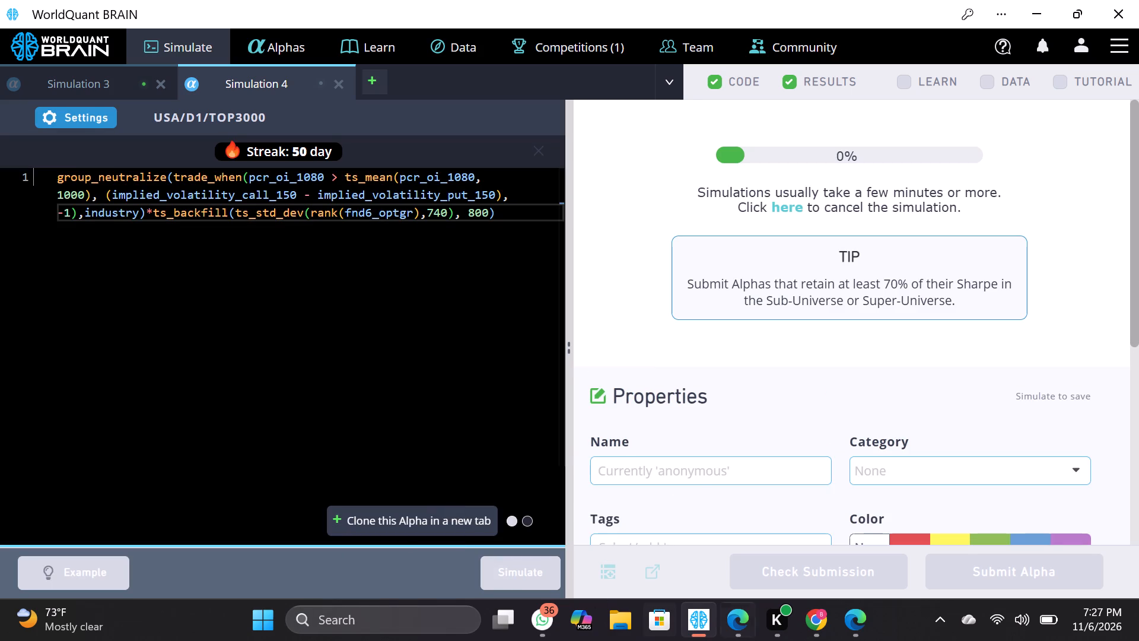
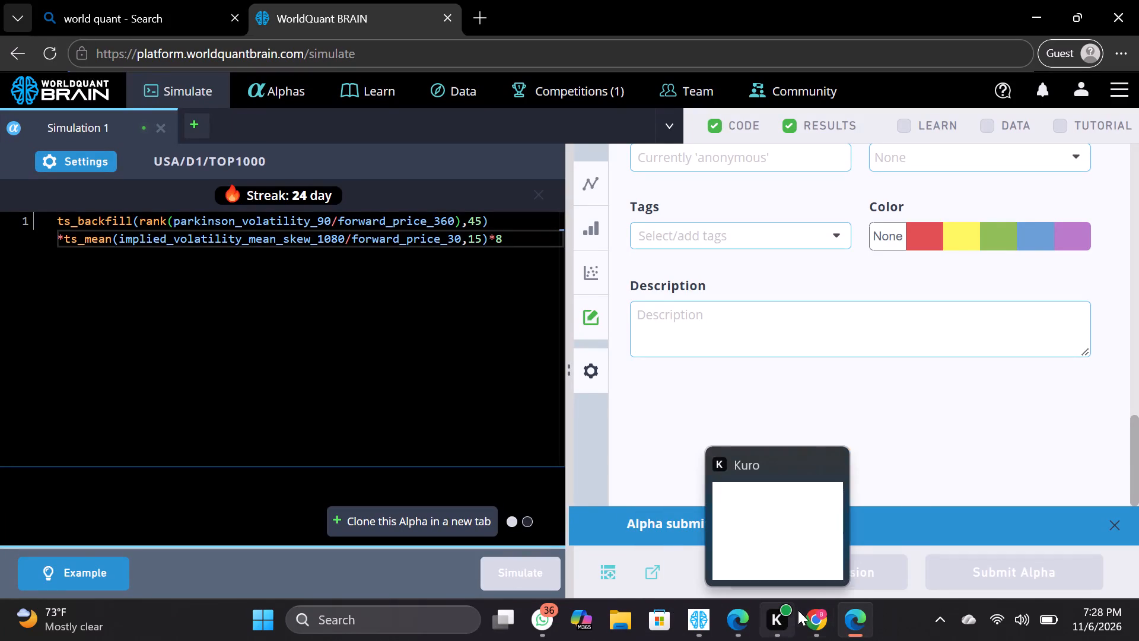
Switch to the standalone WorldQuant BRAIN app and submit Simulation 3's Parkinson volatility alpha.
left_click(708, 606)
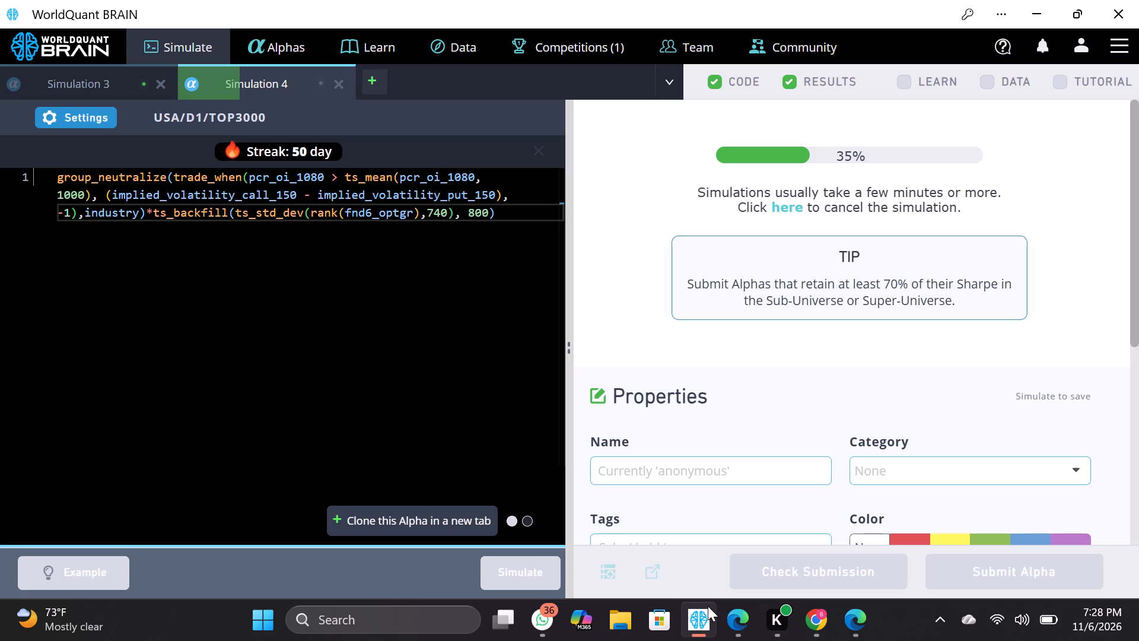
left_click(125, 85)
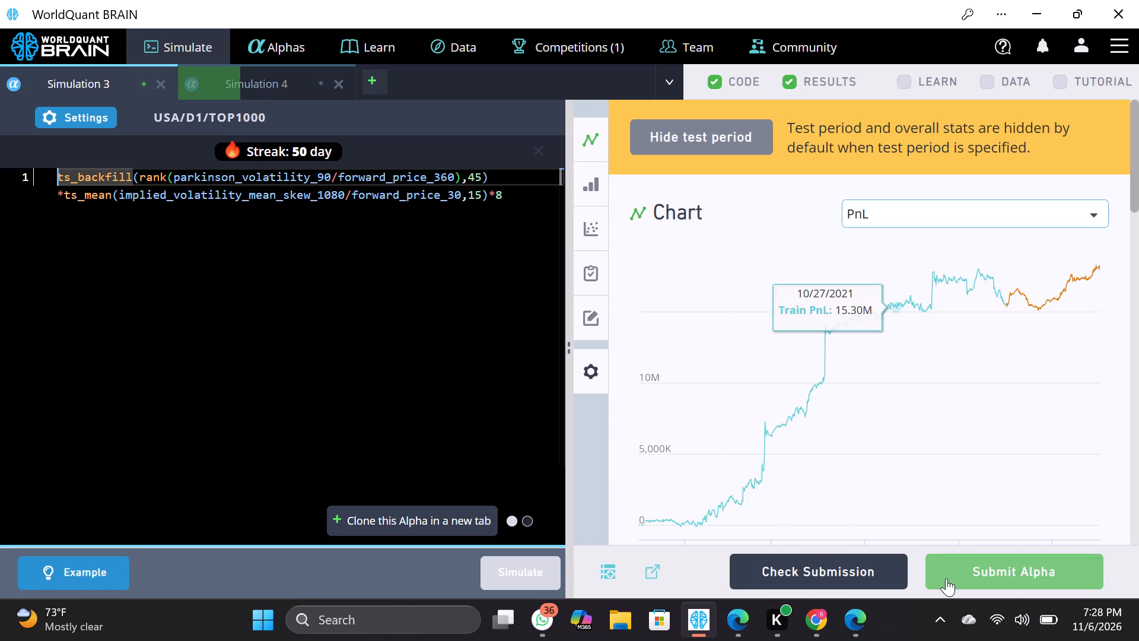
left_click(946, 578)
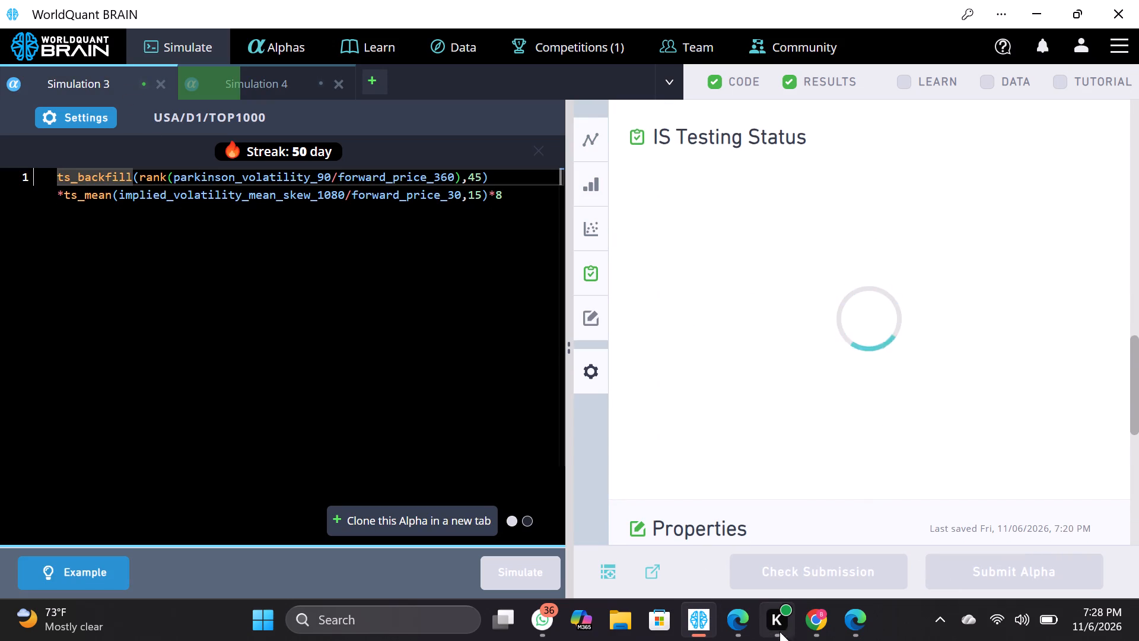
In the Edge guest window, clone the submitted Parkinson volatility alpha into three new simulation tabs.
left_click(844, 640)
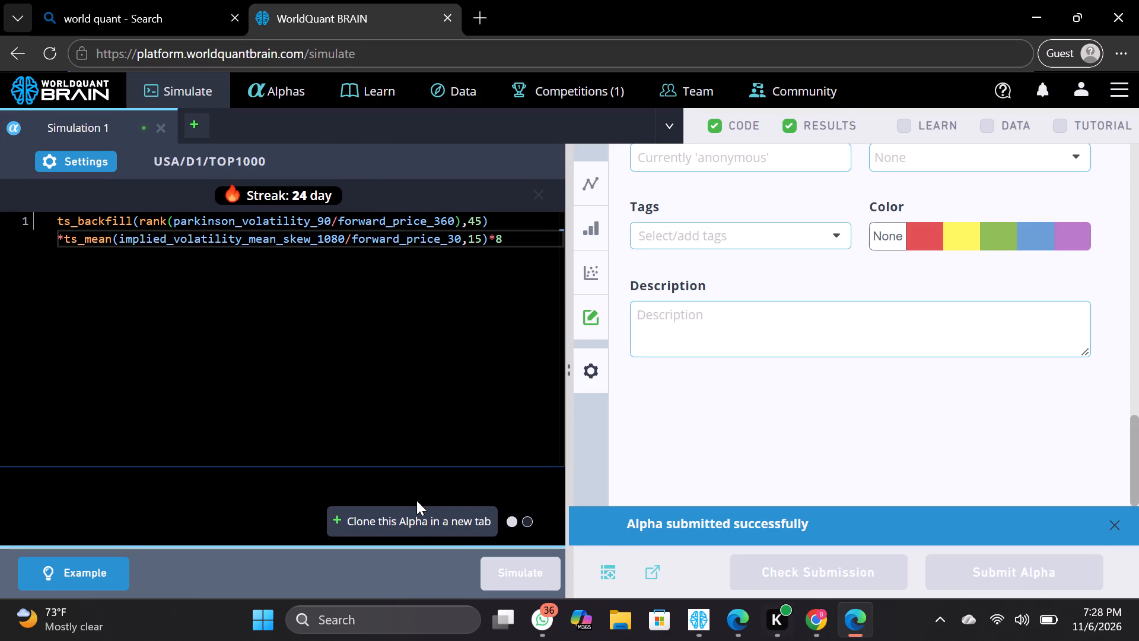
double_click(427, 518)
left_click(427, 518)
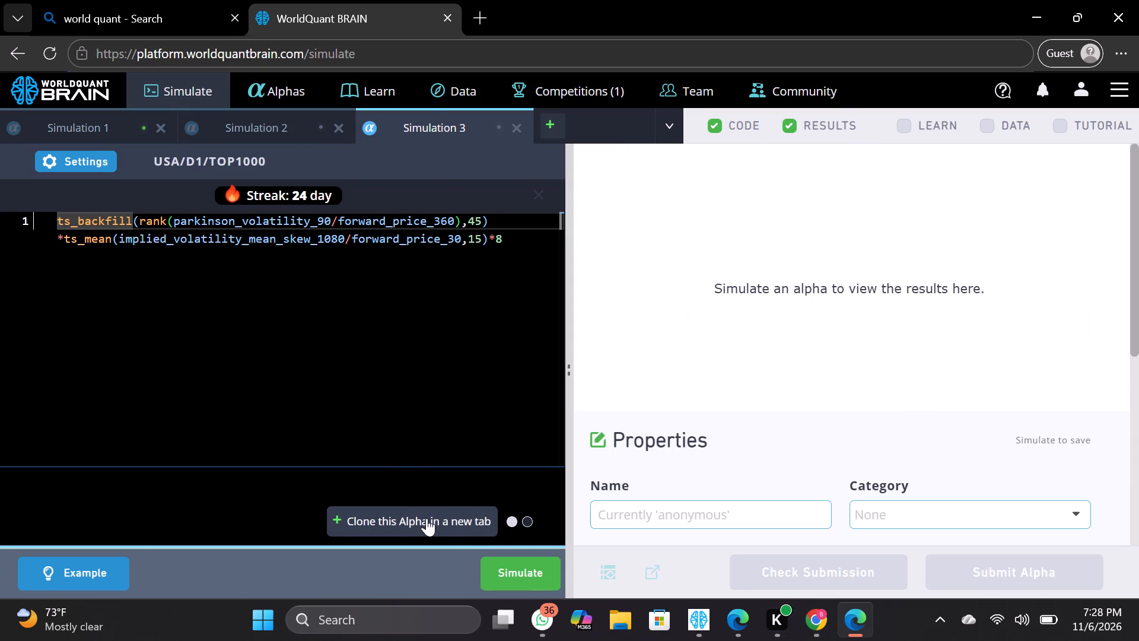
Simulate the three cloned alphas in Simulation 4, Simulation 3 and Simulation 2.
left_click(527, 569)
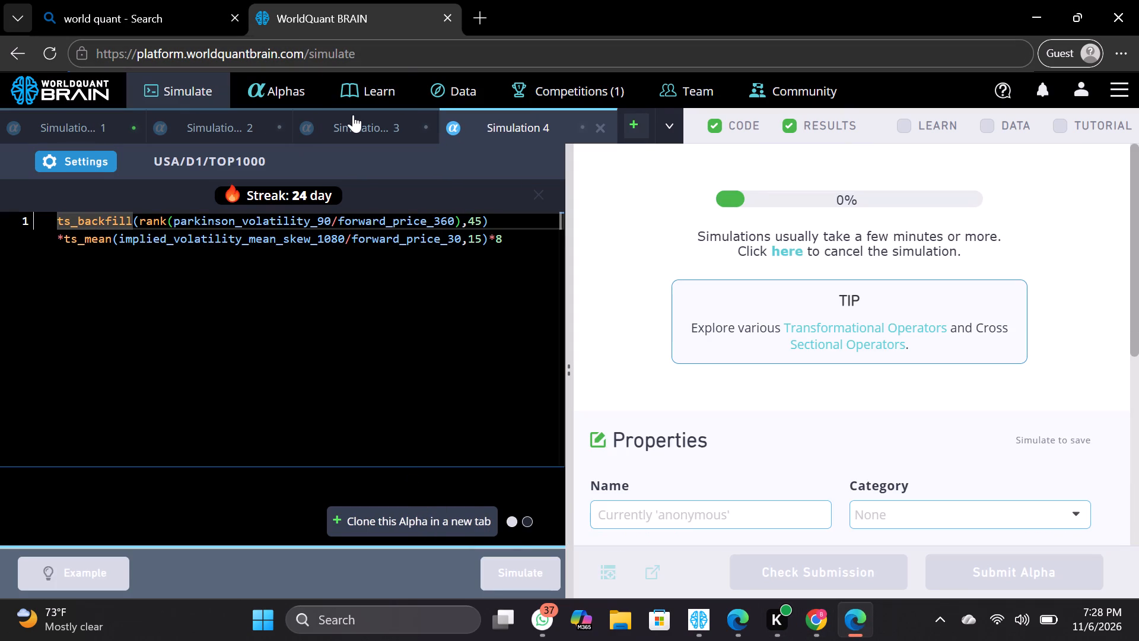
left_click(353, 115)
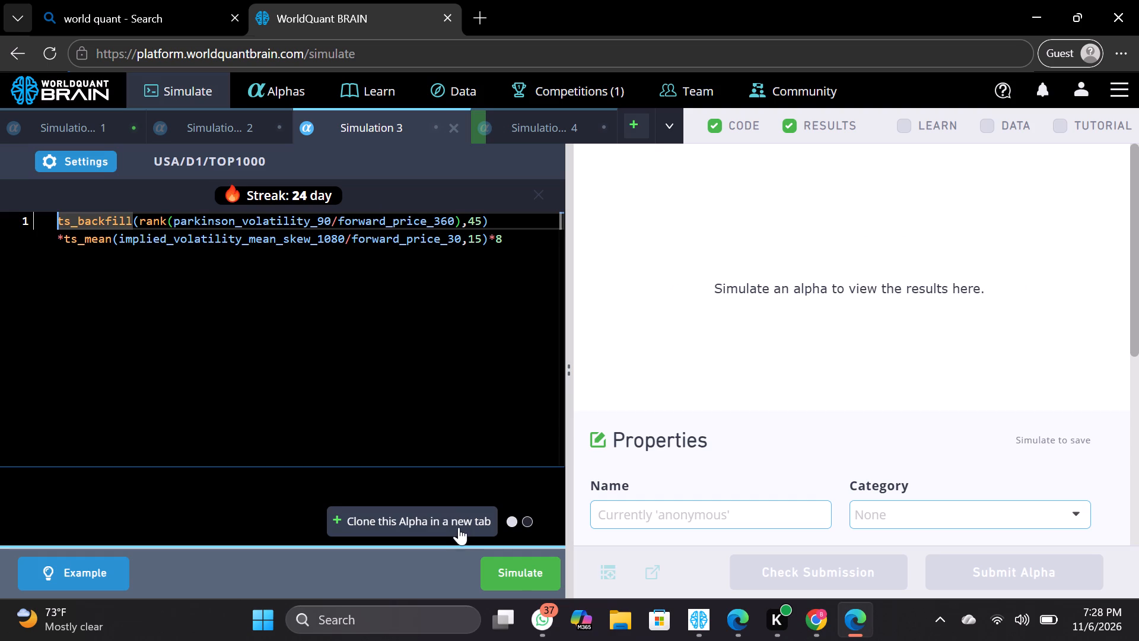
left_click(514, 577)
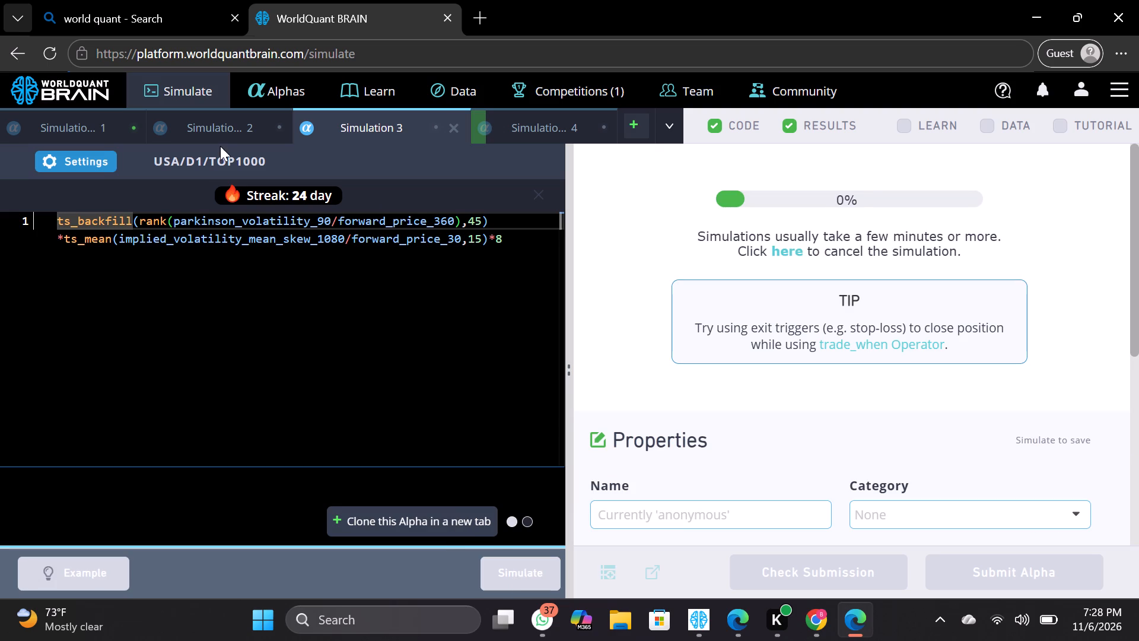
left_click(220, 136)
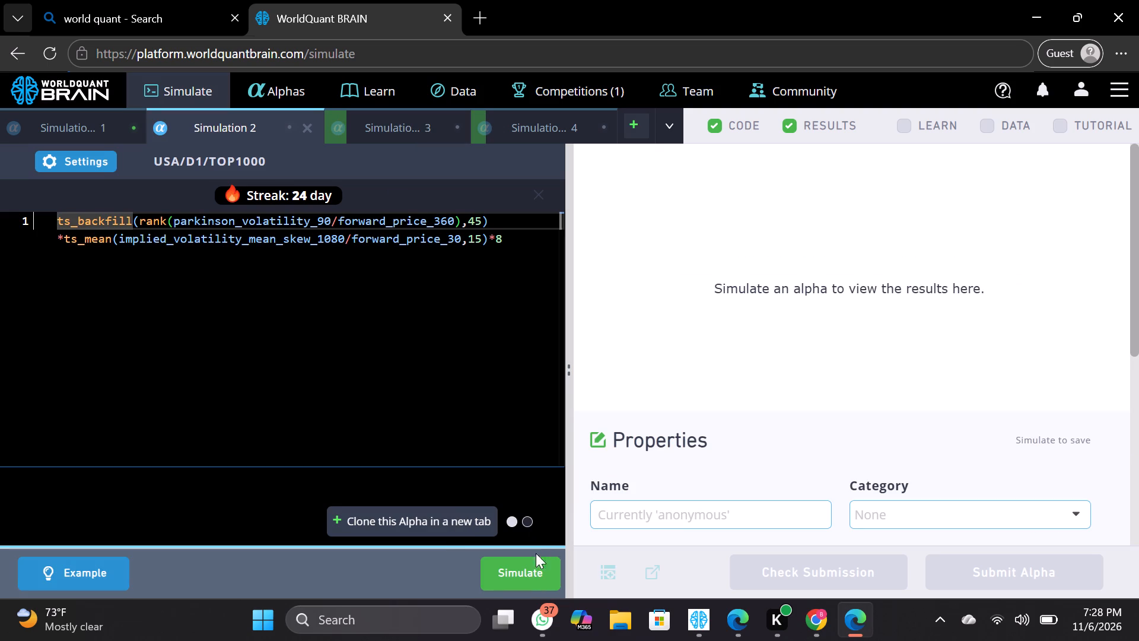
left_click(530, 564)
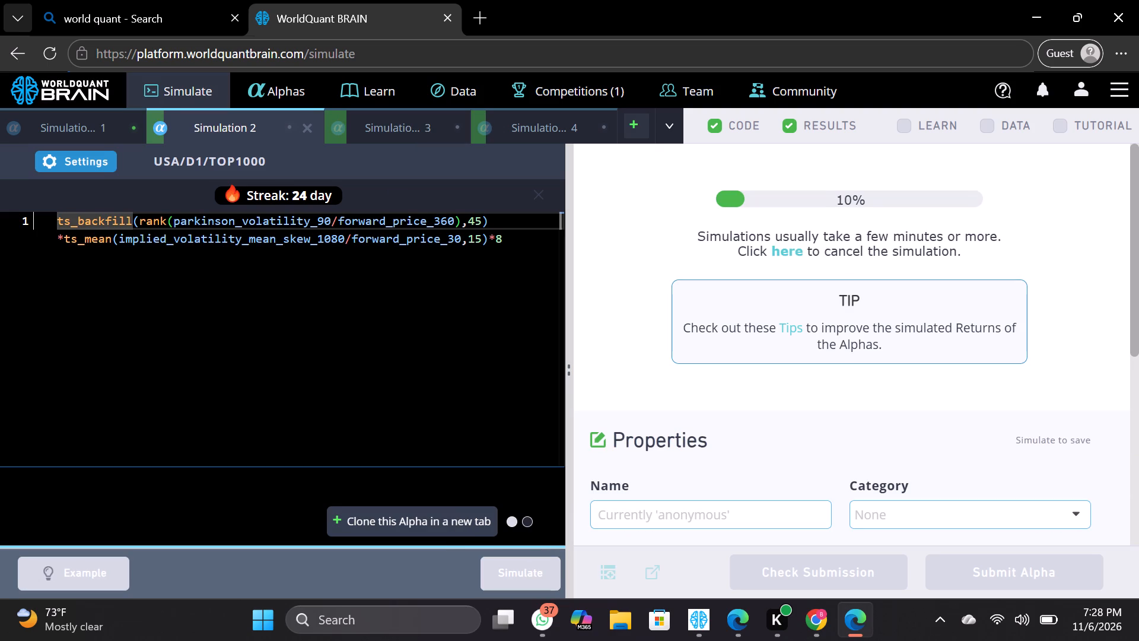
Return to the standalone WorldQuant BRAIN app to check Simulation 3's submission status.
left_click(697, 610)
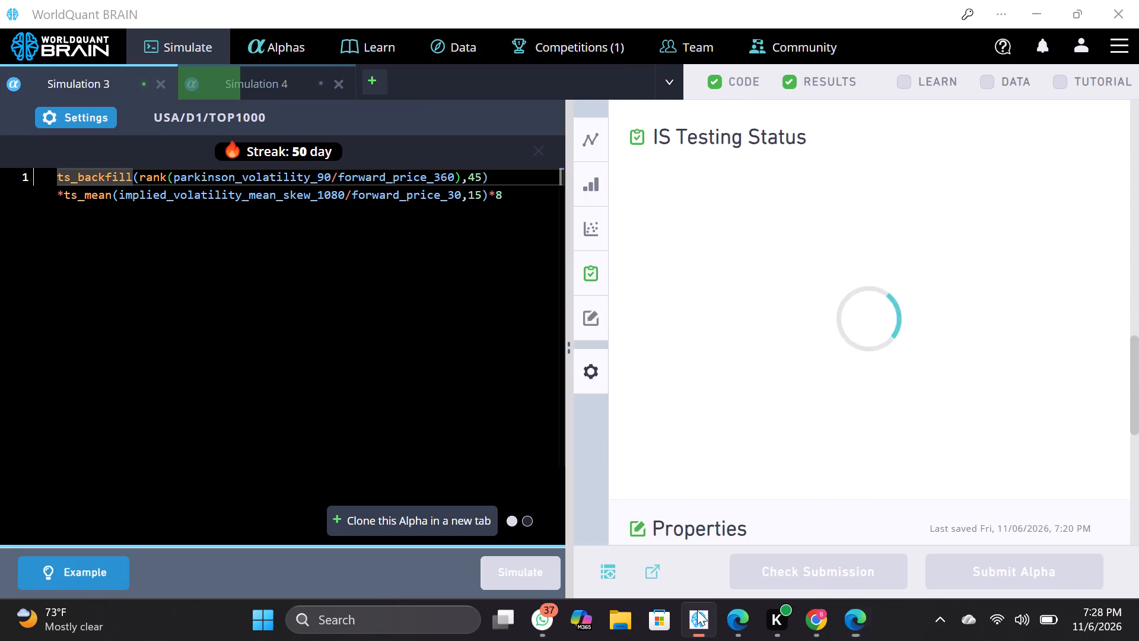
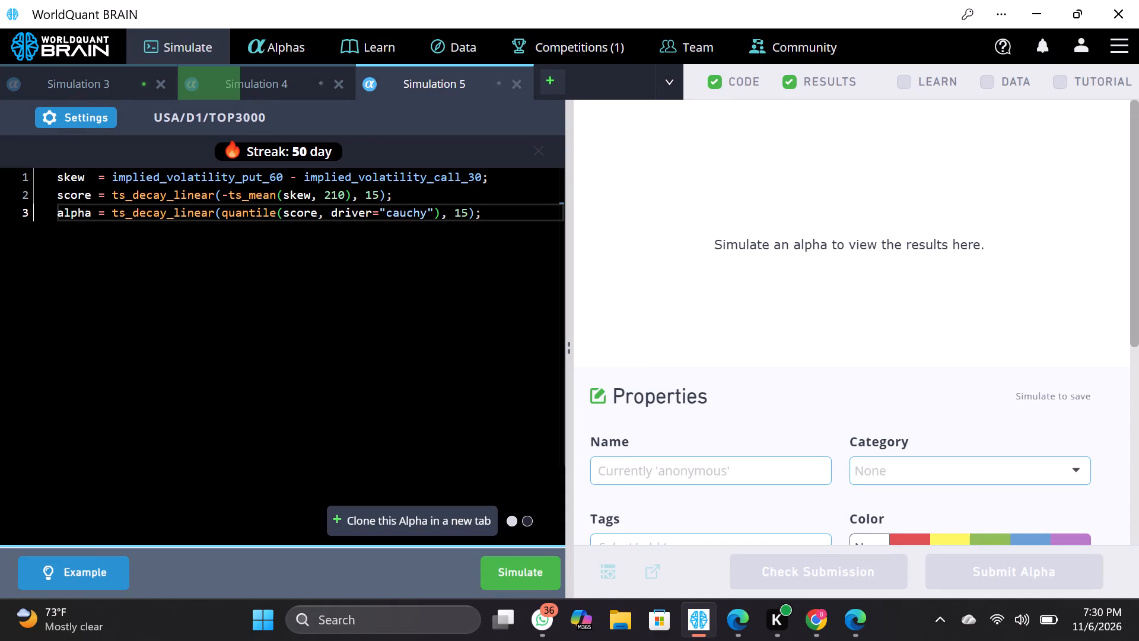
In Simulation 5's skew line, change the put volatility field to implied_volatility_put_1080.
left_click(282, 171)
key("BackSpace")
key("BackSpace")
key("1")
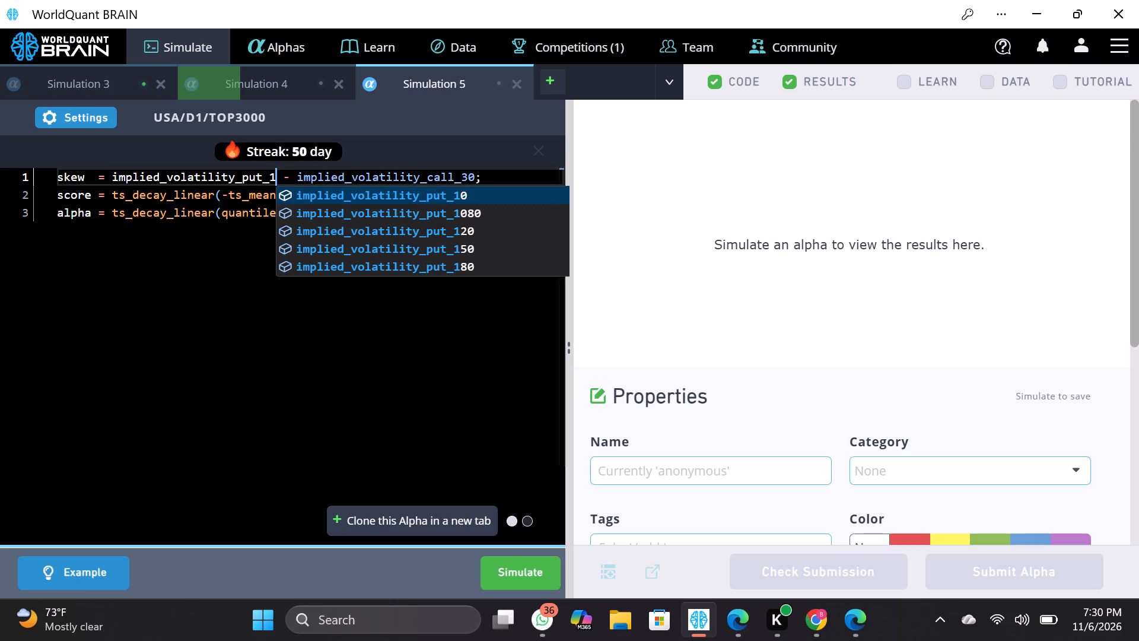
key("0")
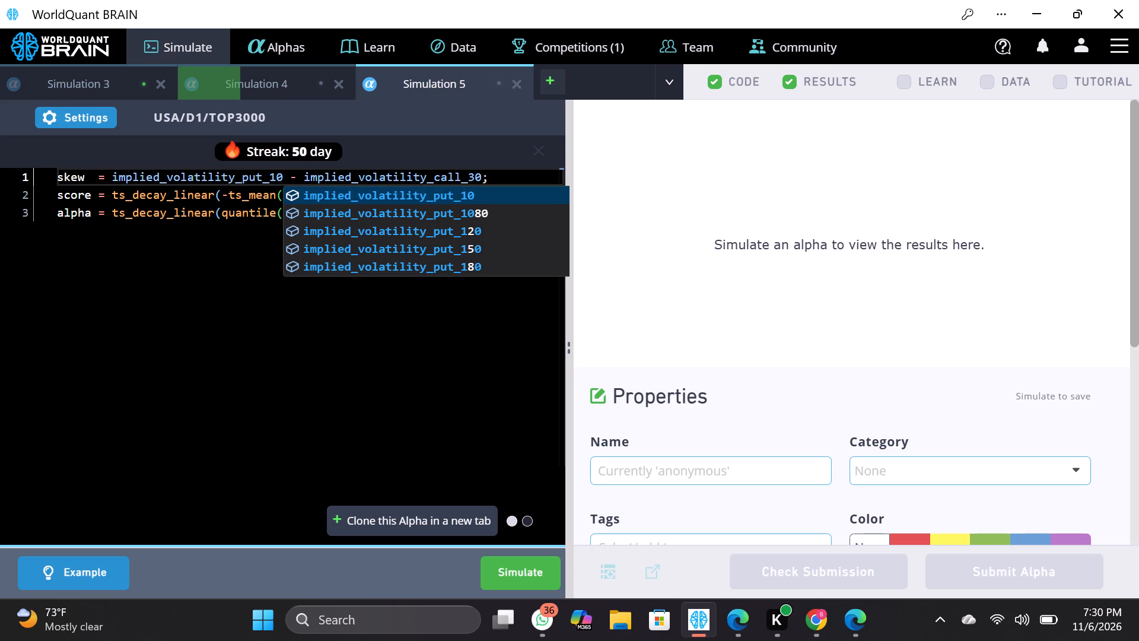
type("80")
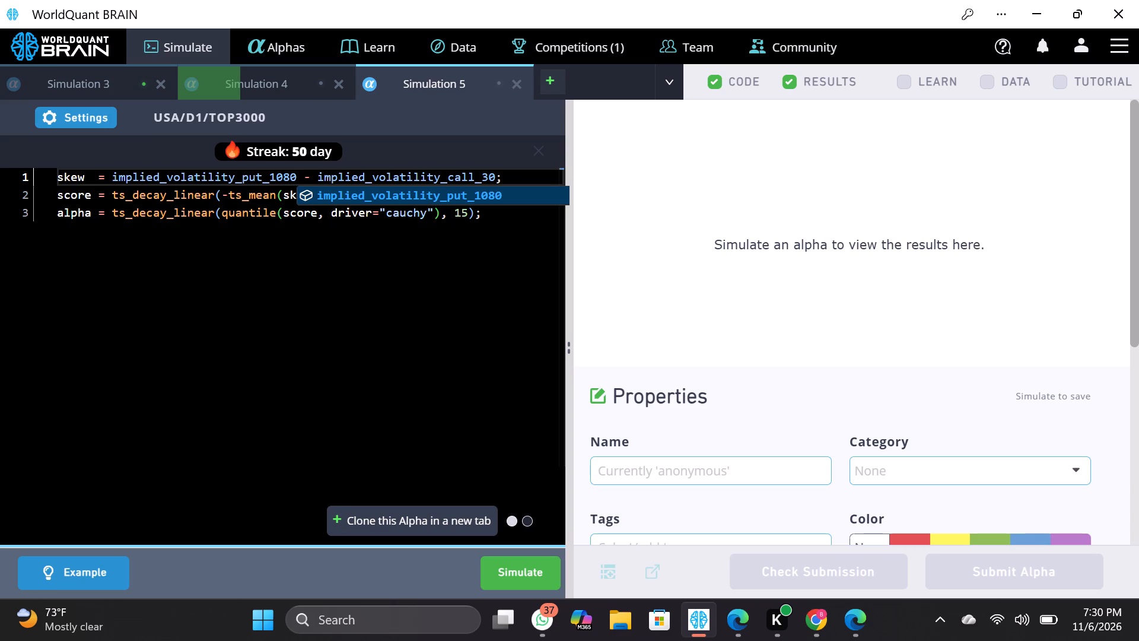
Set the decay window to 90 in the alpha line and 45 in the score line, and simulate Simulation 5.
left_click(467, 211)
key("BackSpace")
key("BackSpace")
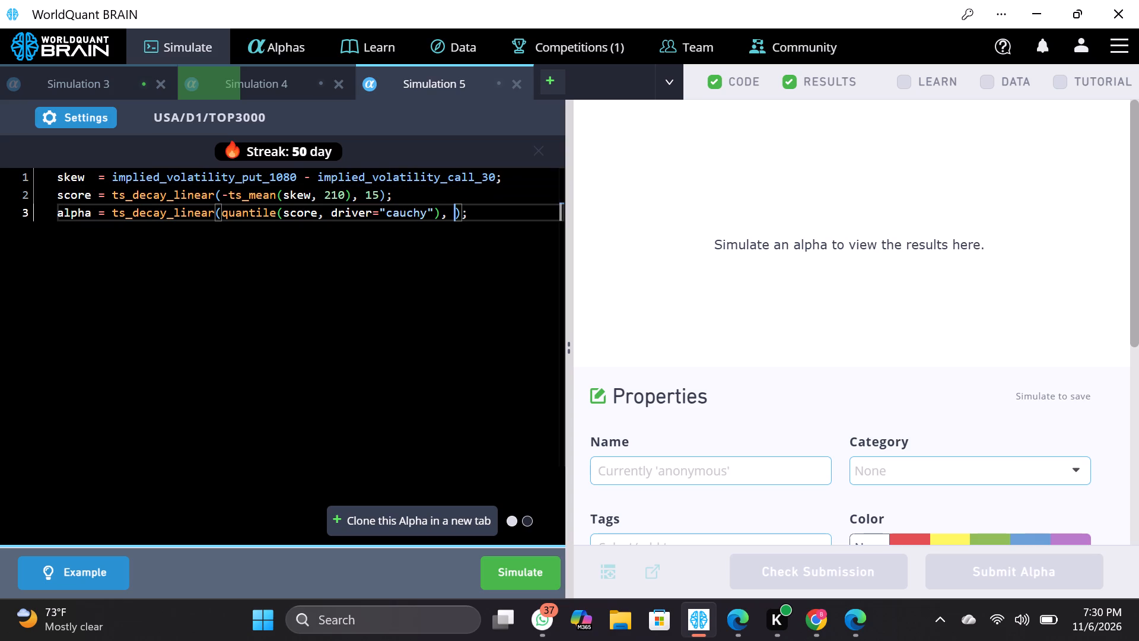
type("90")
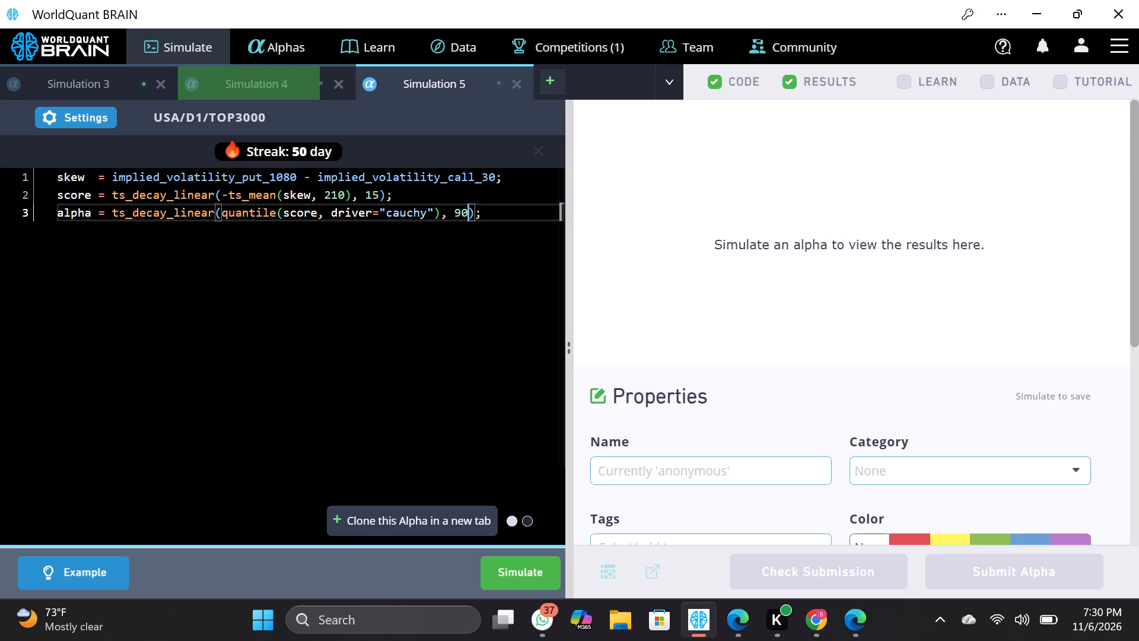
left_click(376, 194)
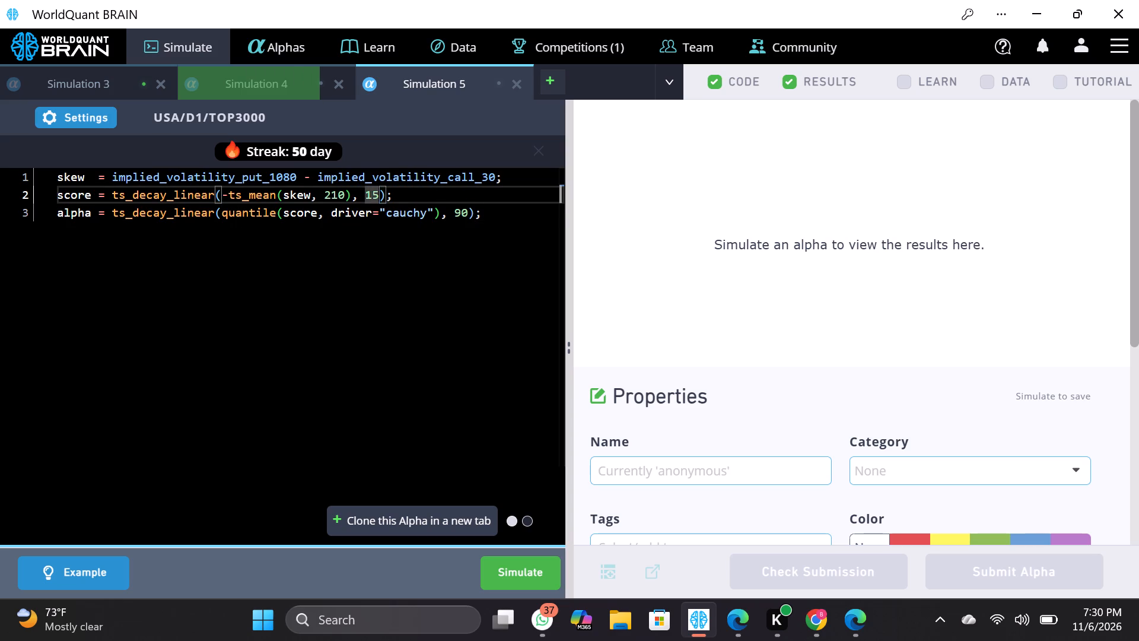
key("BackSpace")
key("BackSpace")
key("4")
key("5")
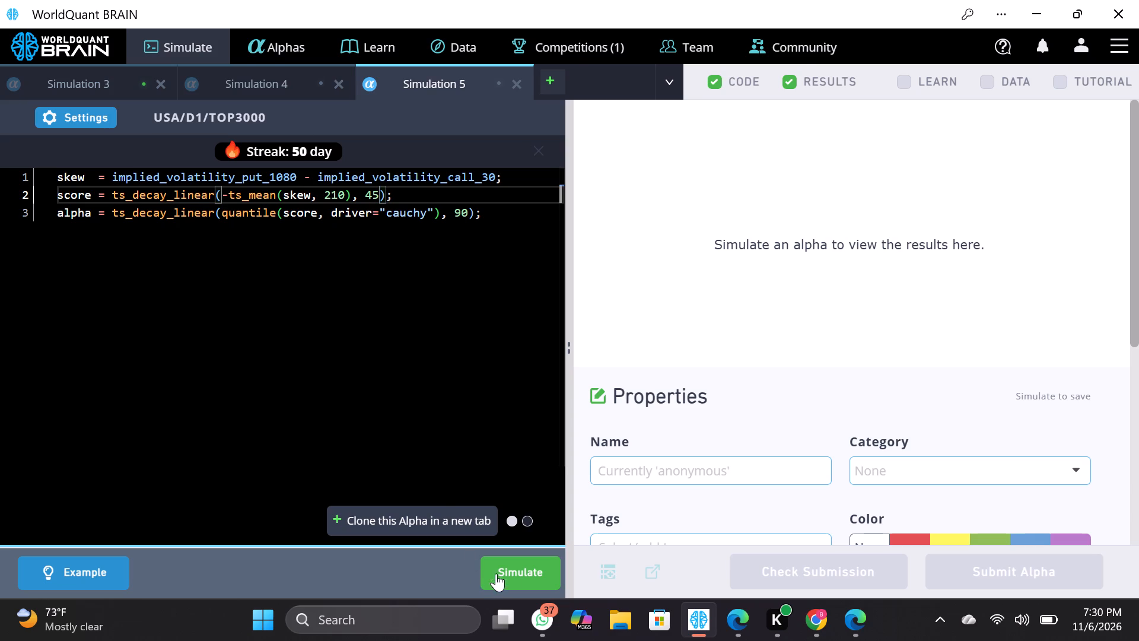
left_click(514, 568)
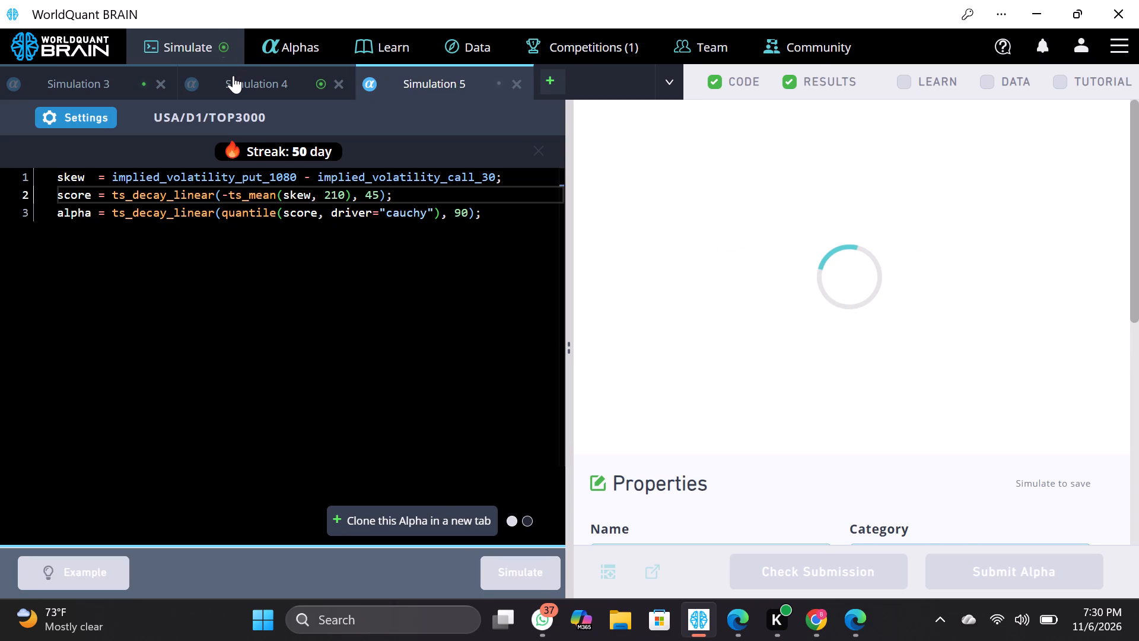
Show Simulation 4's test period, review its yearly aggregate data and testing status, and expand its self correlation.
left_click(233, 75)
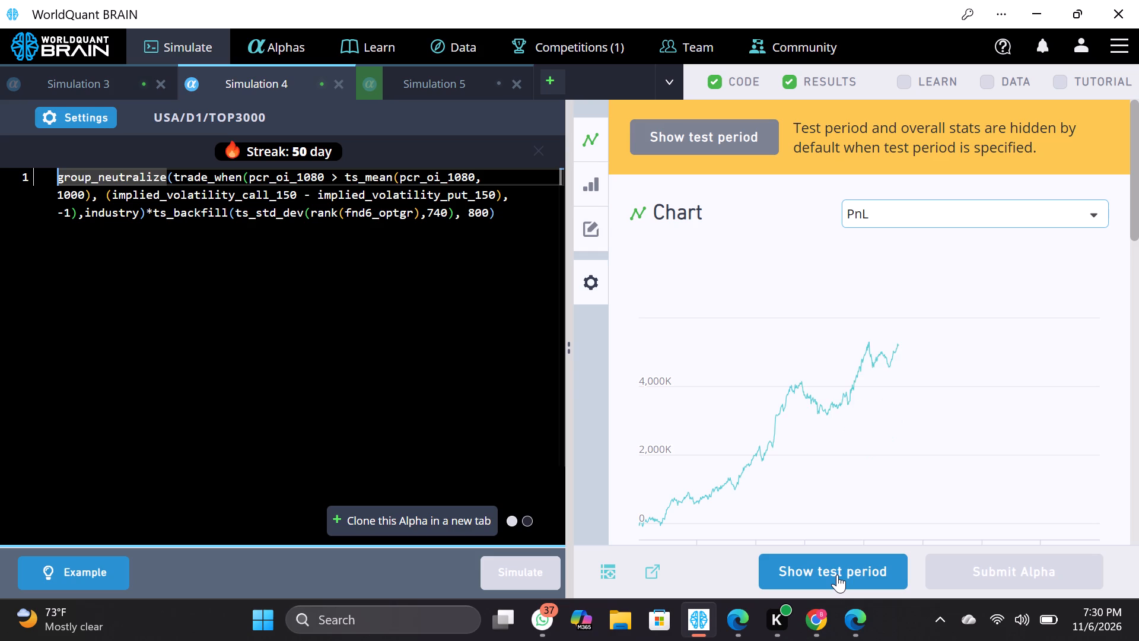
left_click(837, 575)
scroll(868, 310, "down", 4)
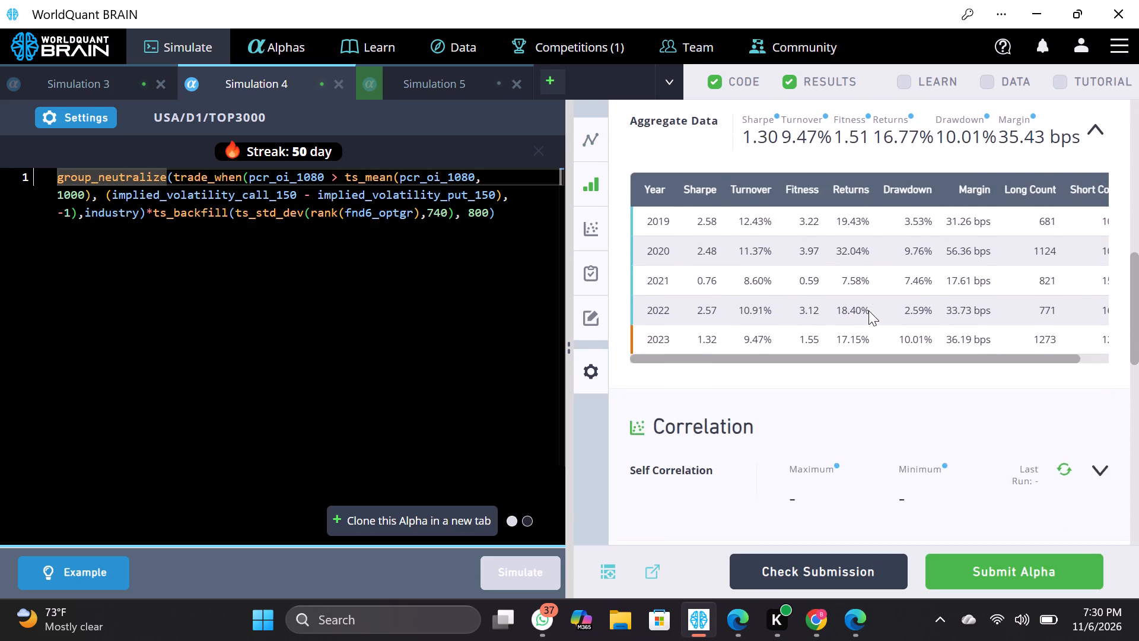
scroll(868, 310, "down", 2)
left_click(1106, 285)
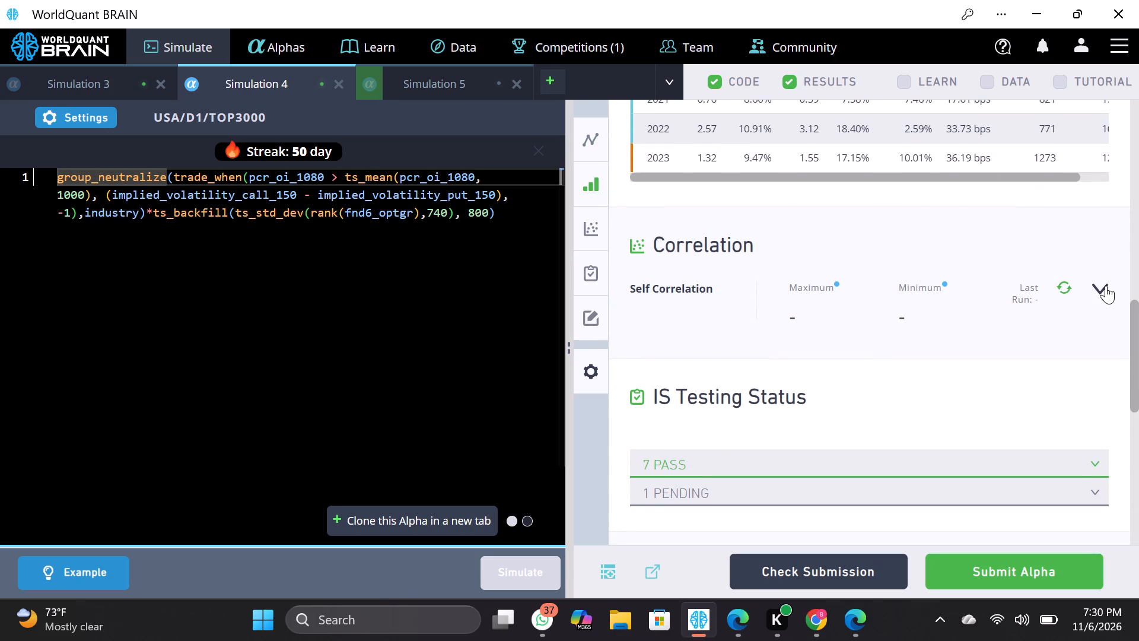
scroll(1035, 290, "down", 1)
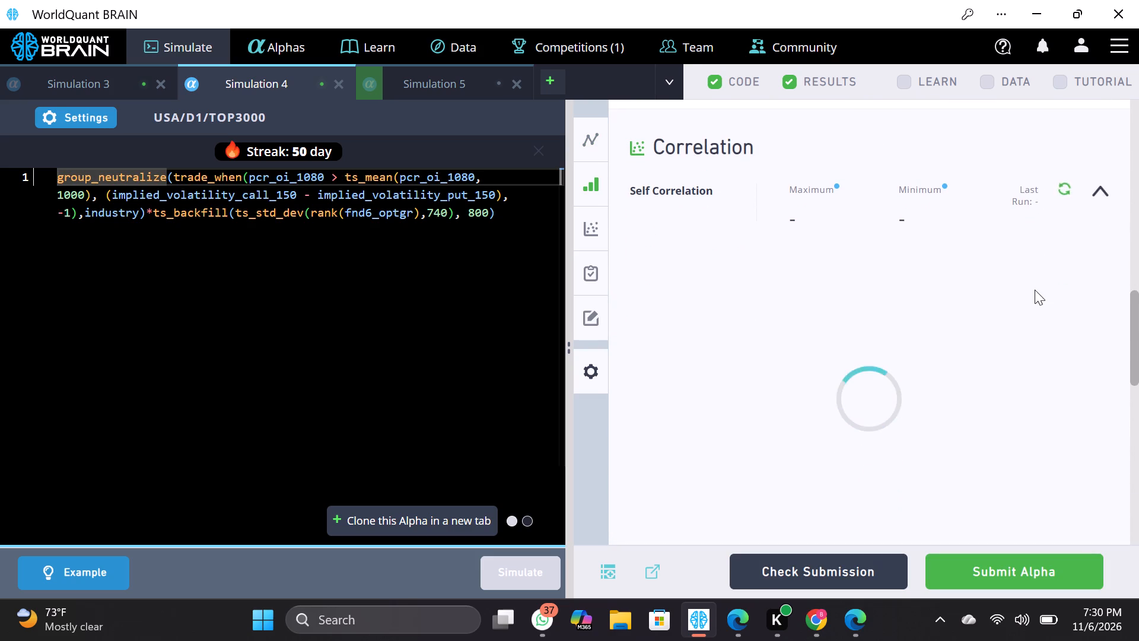
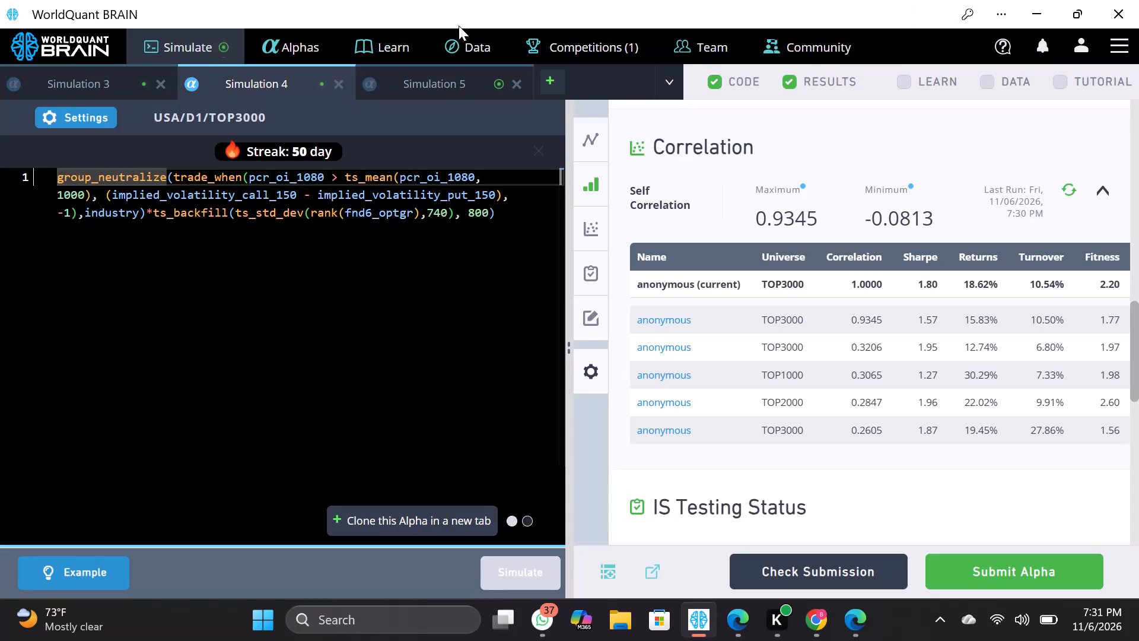
Open Simulation 5 and run the submission check on its skew alpha.
left_click(454, 78)
left_click(784, 573)
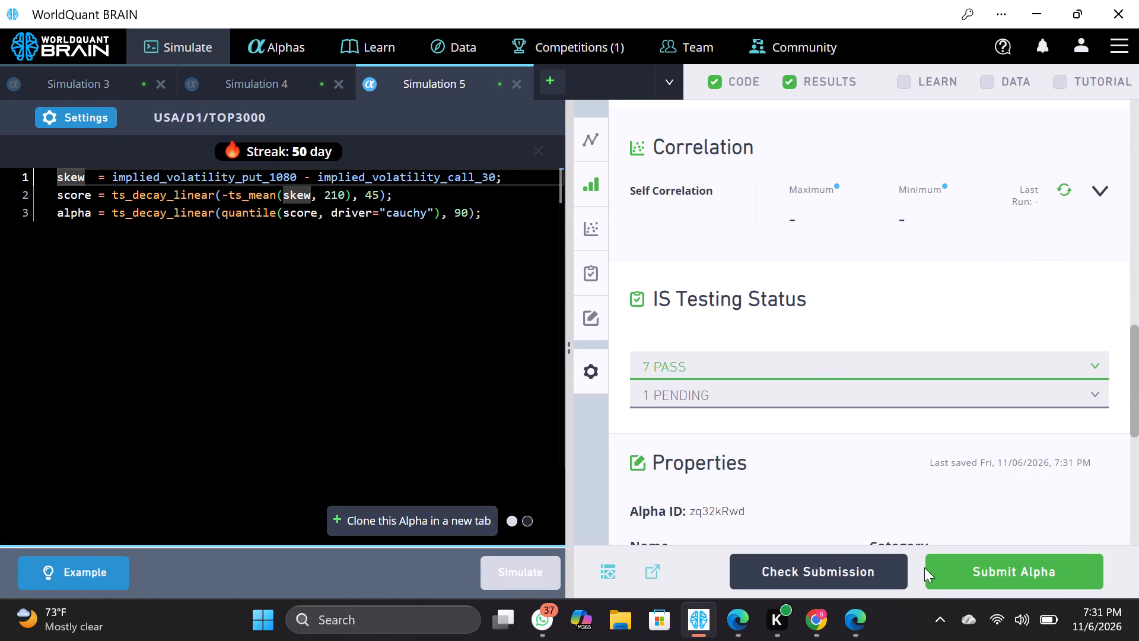
Switch to Spotify in the Edge browser and skip forward two tracks.
left_click(750, 619)
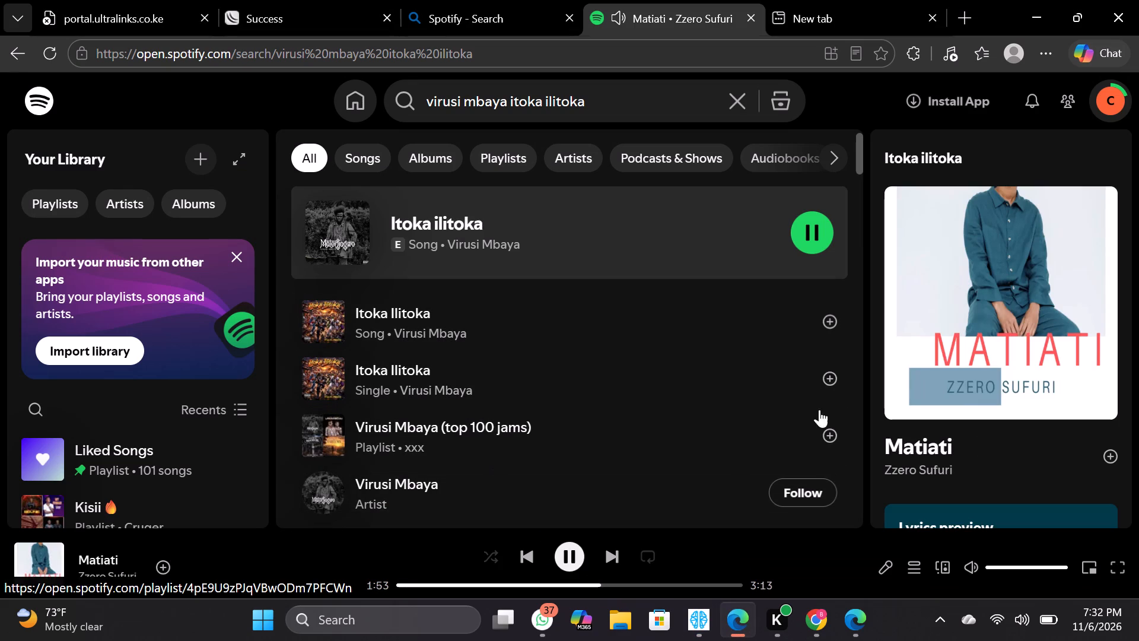
left_click(606, 556)
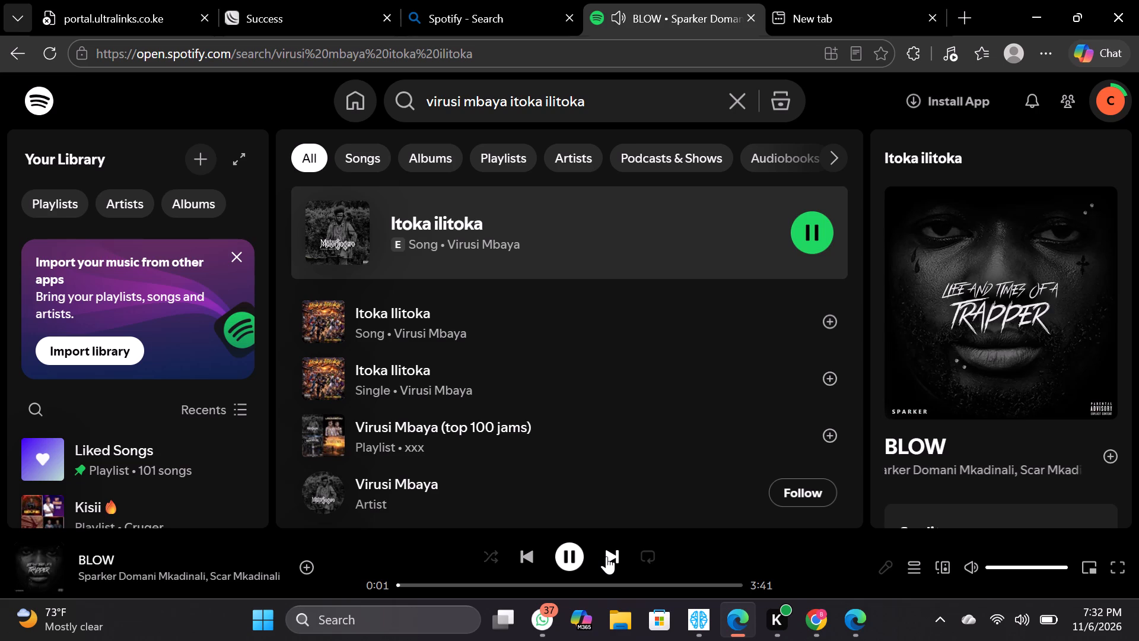
left_click(606, 556)
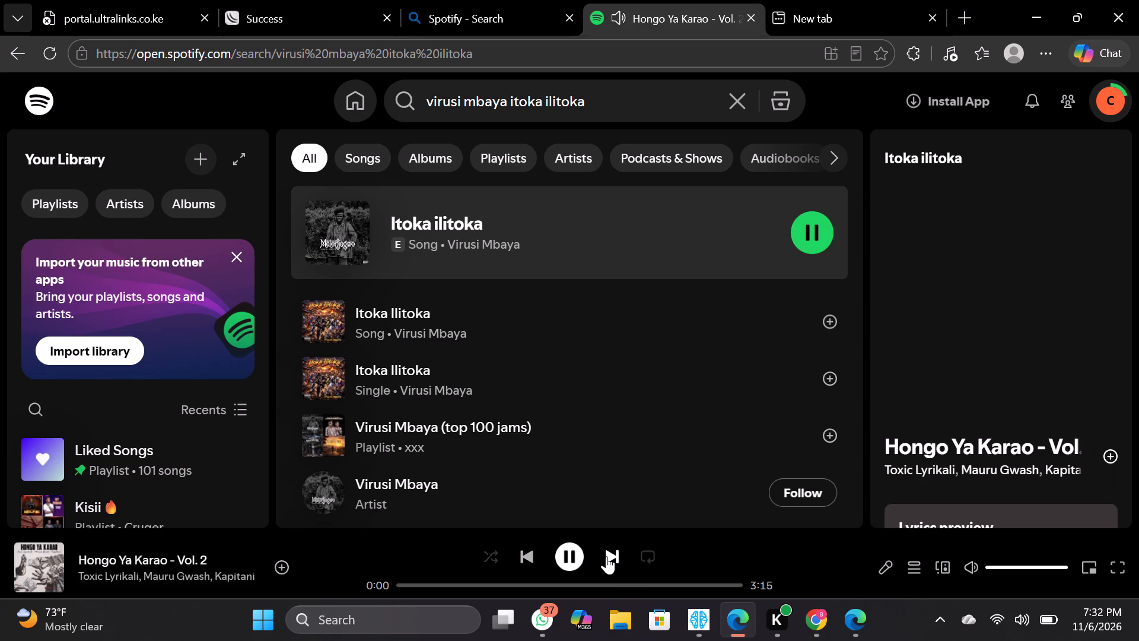
Return to WorldQuant BRAIN and expand Simulation 5's self correlation.
left_click(705, 619)
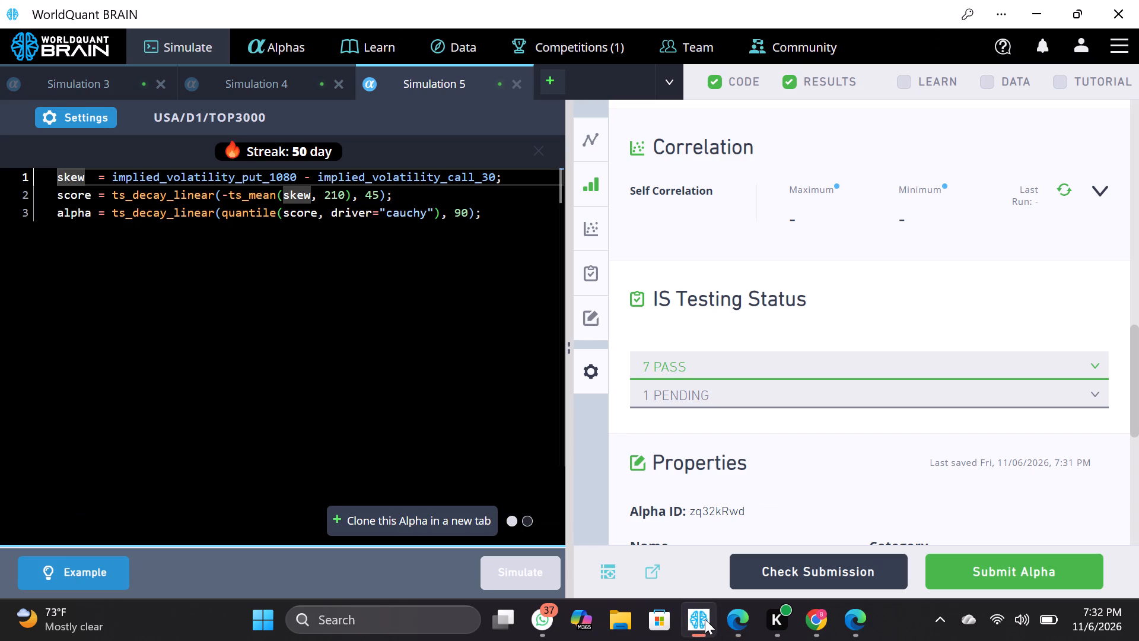
left_click(1104, 183)
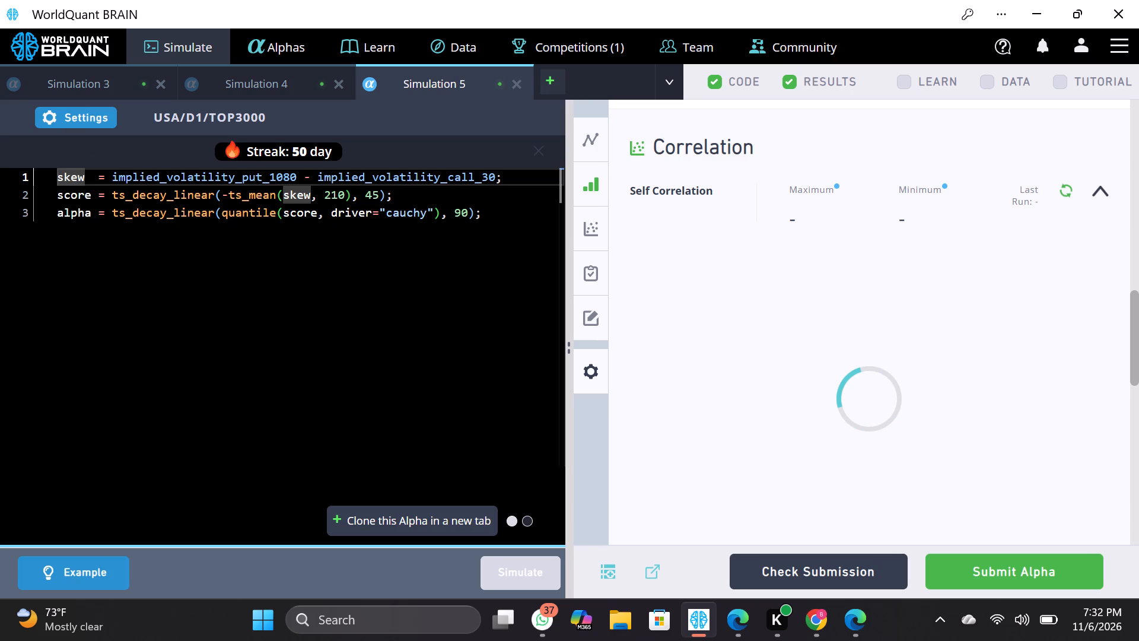
In Simulation 5's score line, set the ts_mean window of skew to 420.
left_click(345, 192)
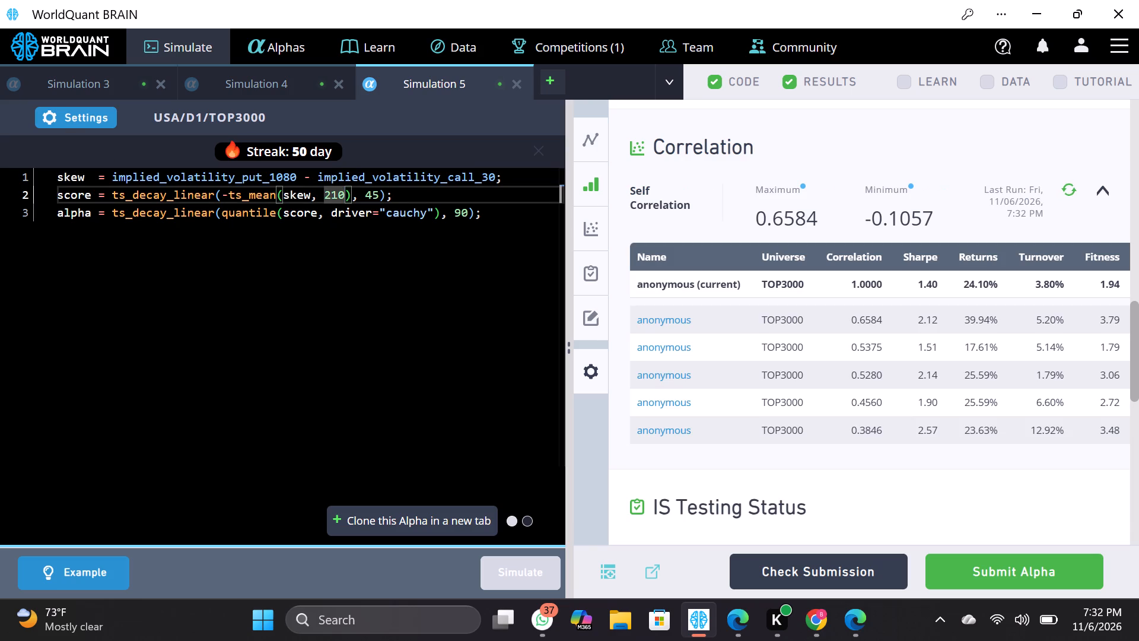
key("BackSpace")
key("BackSpace")
key("BackSpace")
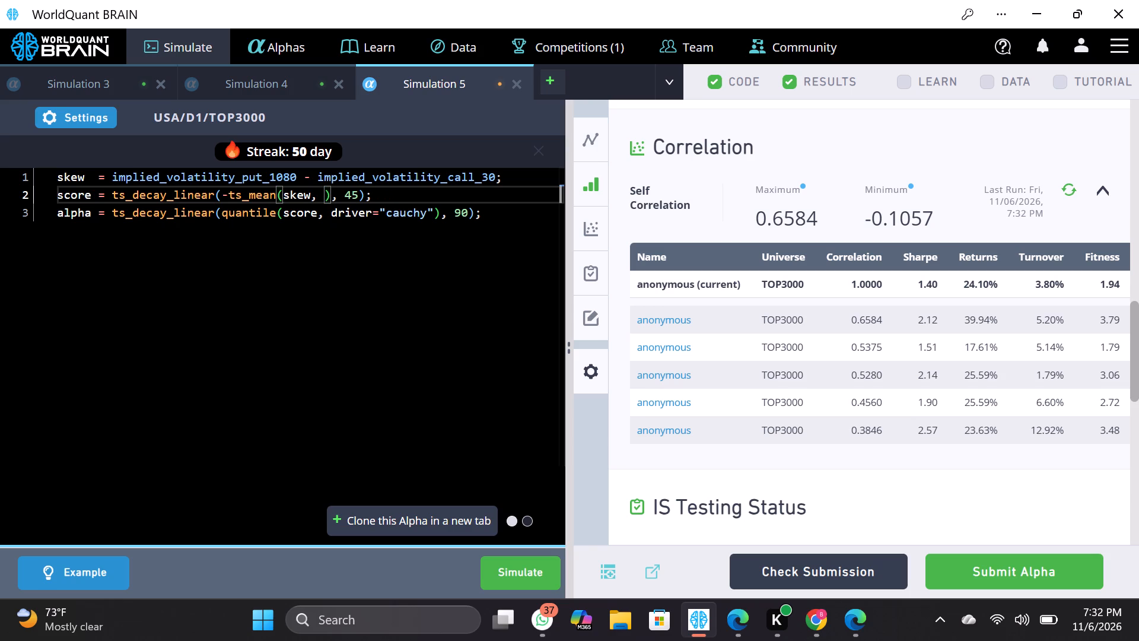
type("42")
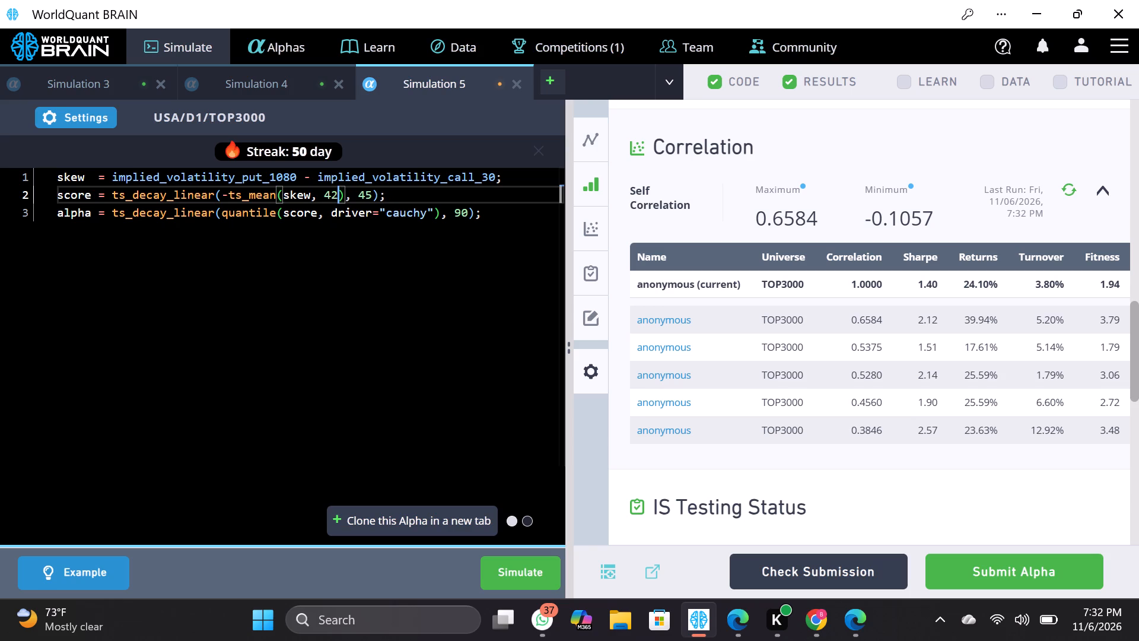
key("0")
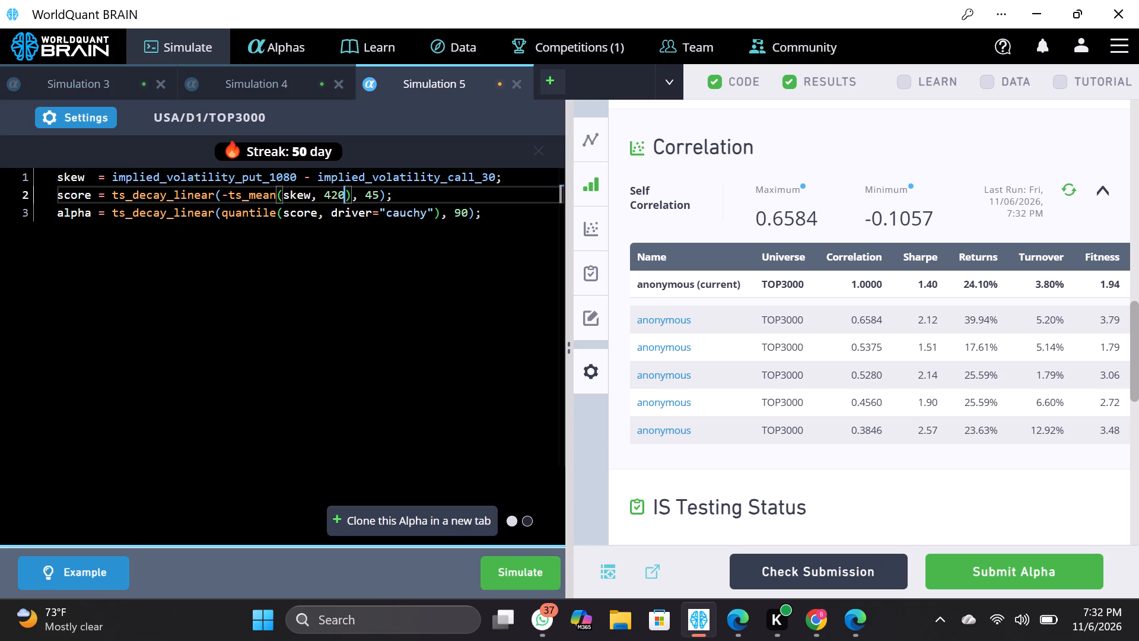
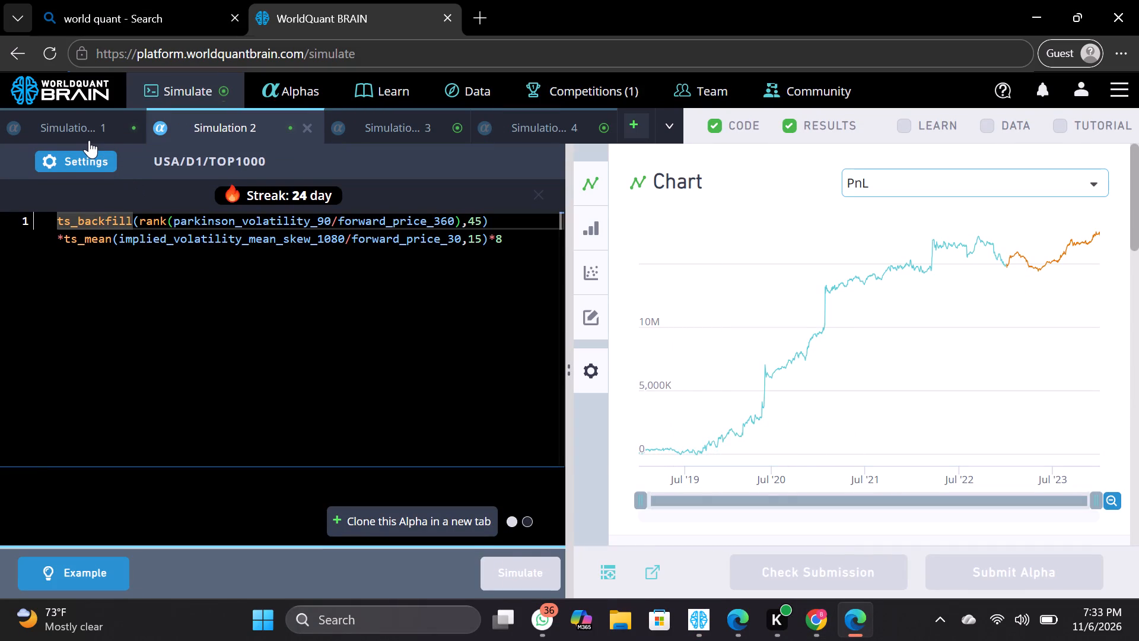
In the browser session, set Simulation 1's decay to 5, apply the settings and simulate the alpha.
left_click(102, 173)
left_click(89, 159)
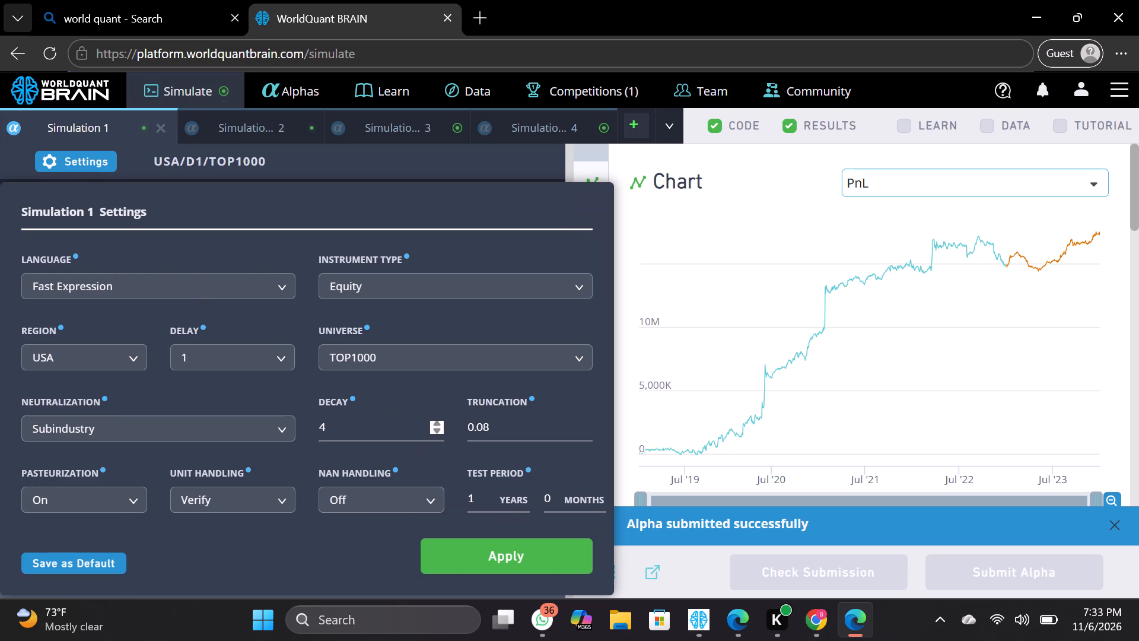
left_click(435, 421)
left_click(517, 563)
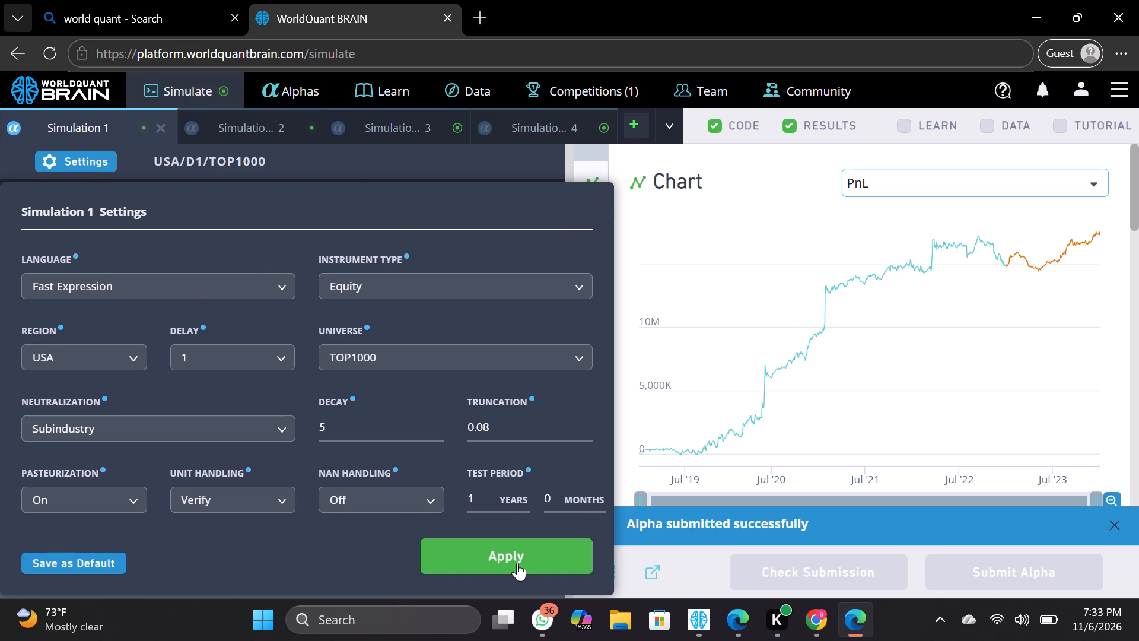
left_click(517, 563)
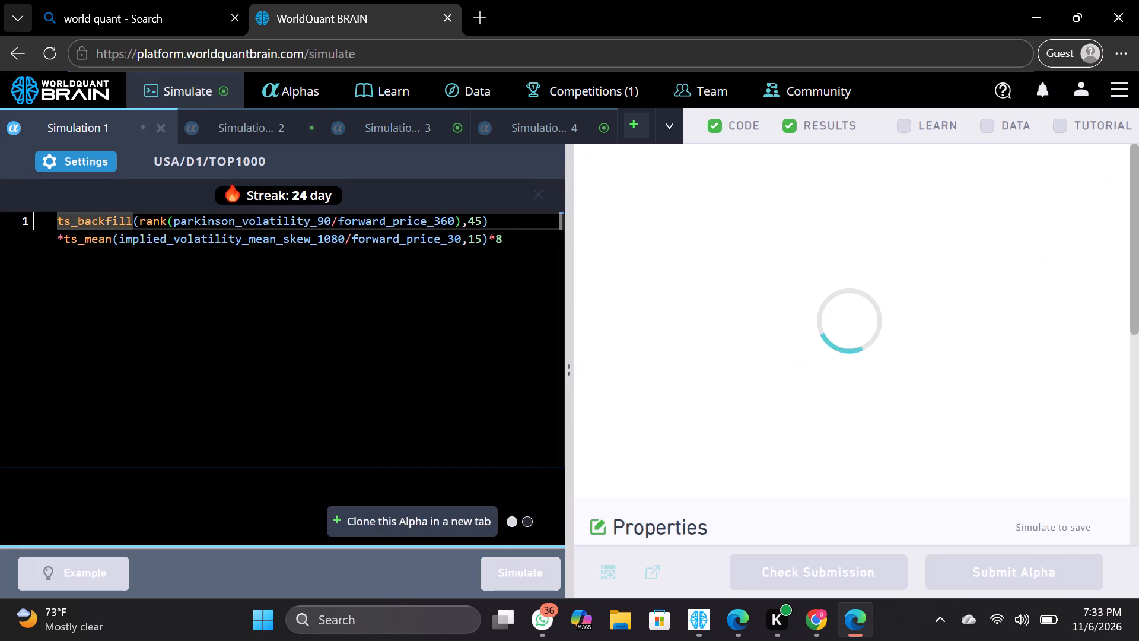
Set Simulation 2's decay to 0, apply the settings and simulate the alpha.
left_click(259, 134)
left_click(93, 167)
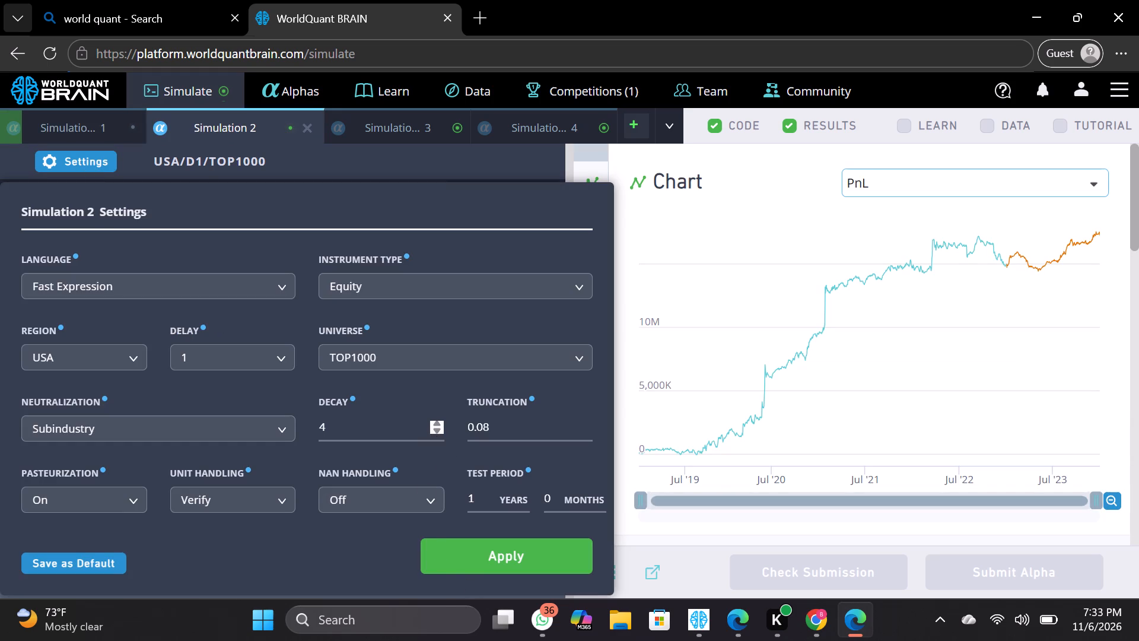
left_click_drag(435, 427, 467, 528)
left_click(475, 570)
left_click(498, 572)
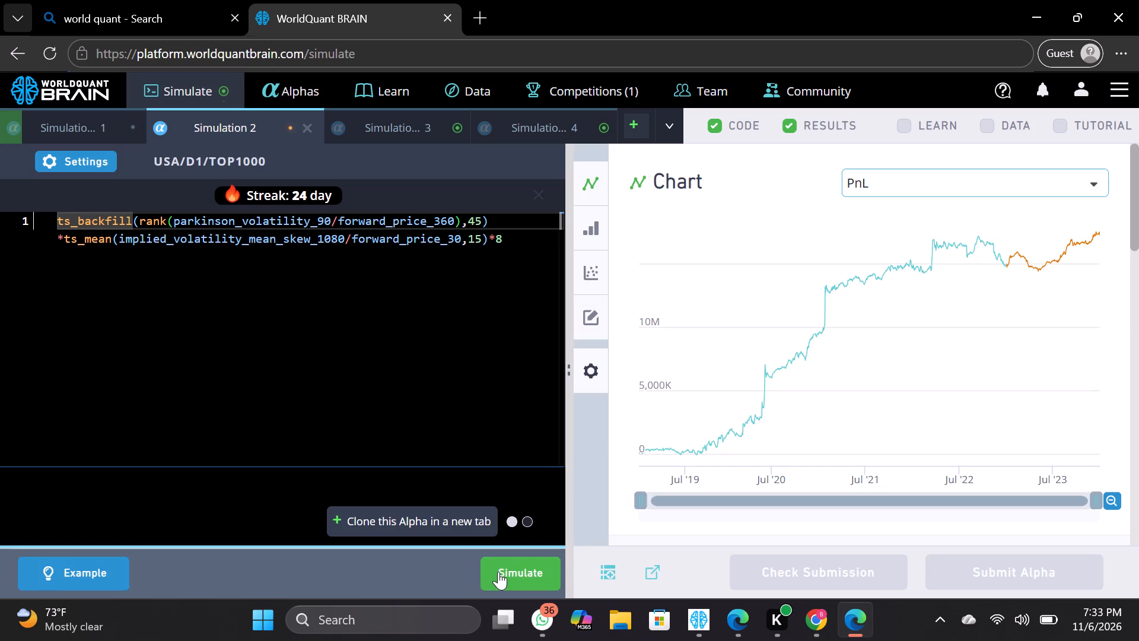
Adjust Simulation 3's decay value, apply the settings and simulate the alpha.
left_click(361, 122)
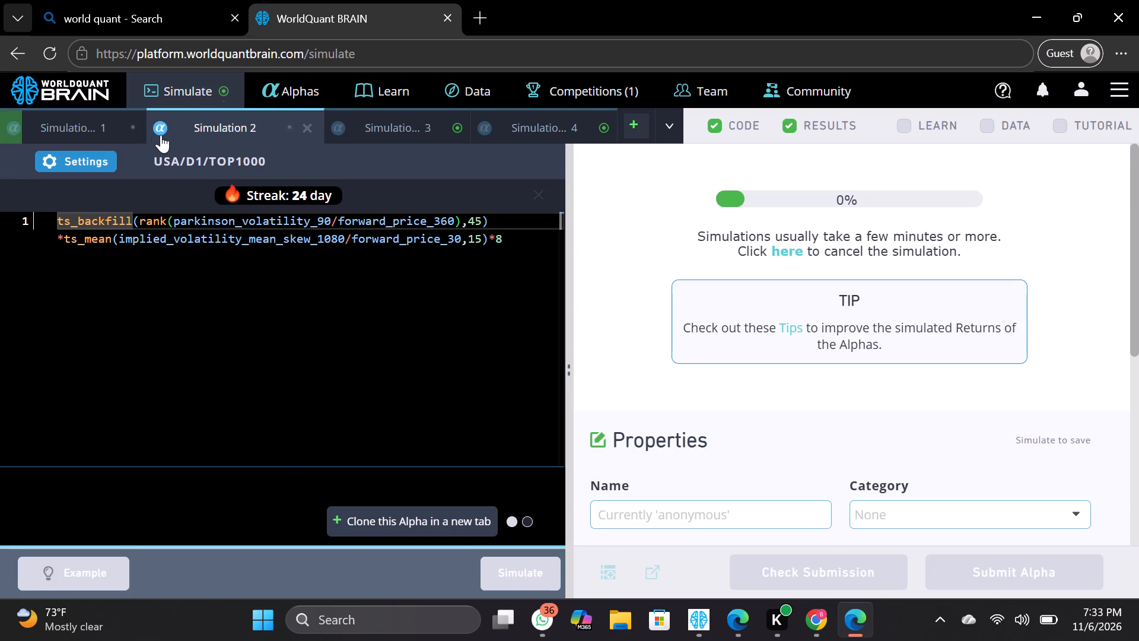
left_click(71, 157)
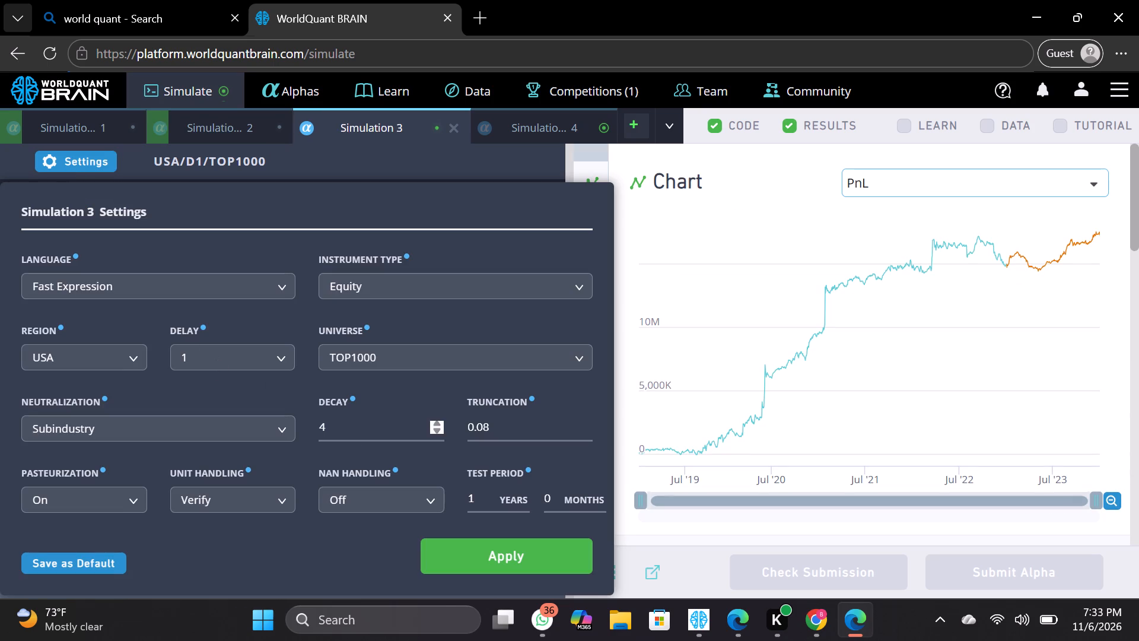
left_click(437, 426)
left_click(508, 563)
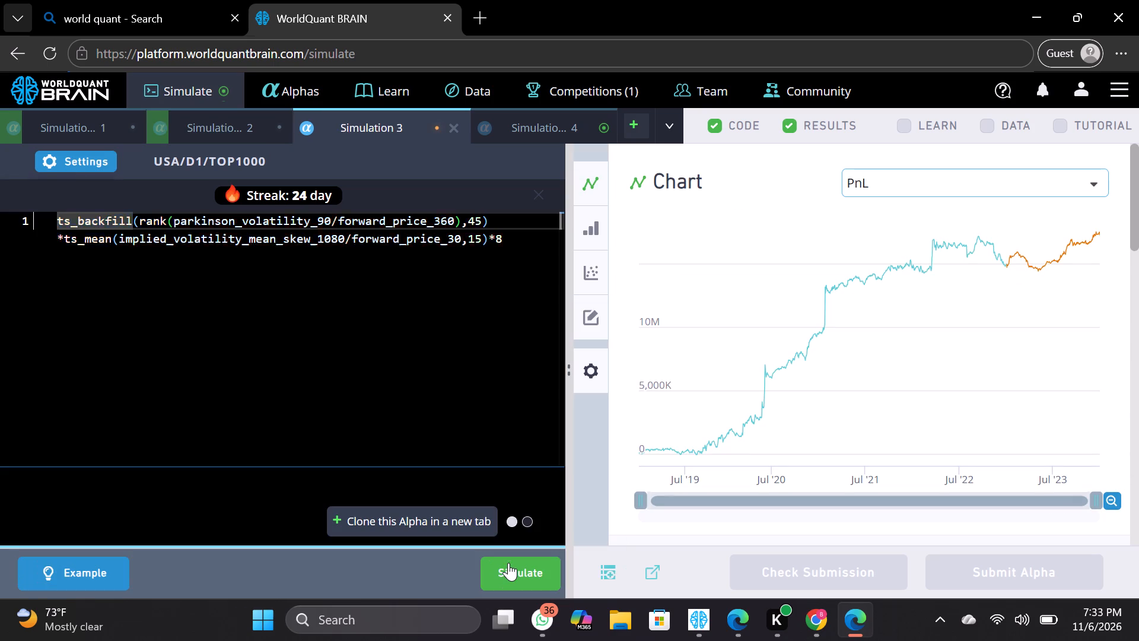
left_click(508, 563)
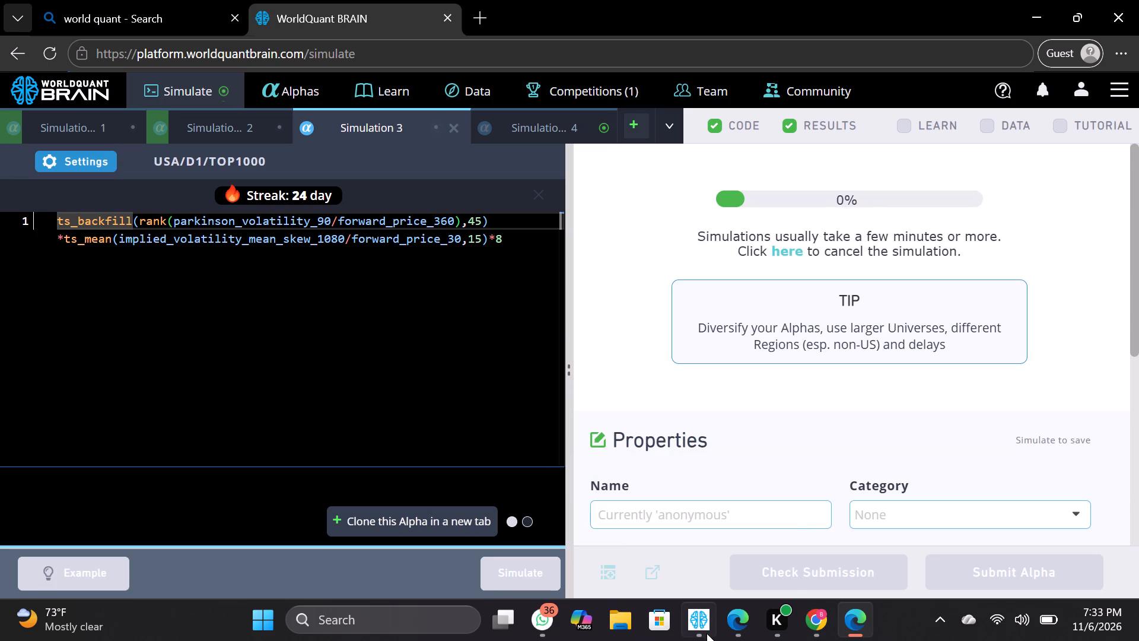
Switch to the WorldQuant BRAIN app window to check Simulation 5's progress, and return to the Edge session.
left_click(697, 623)
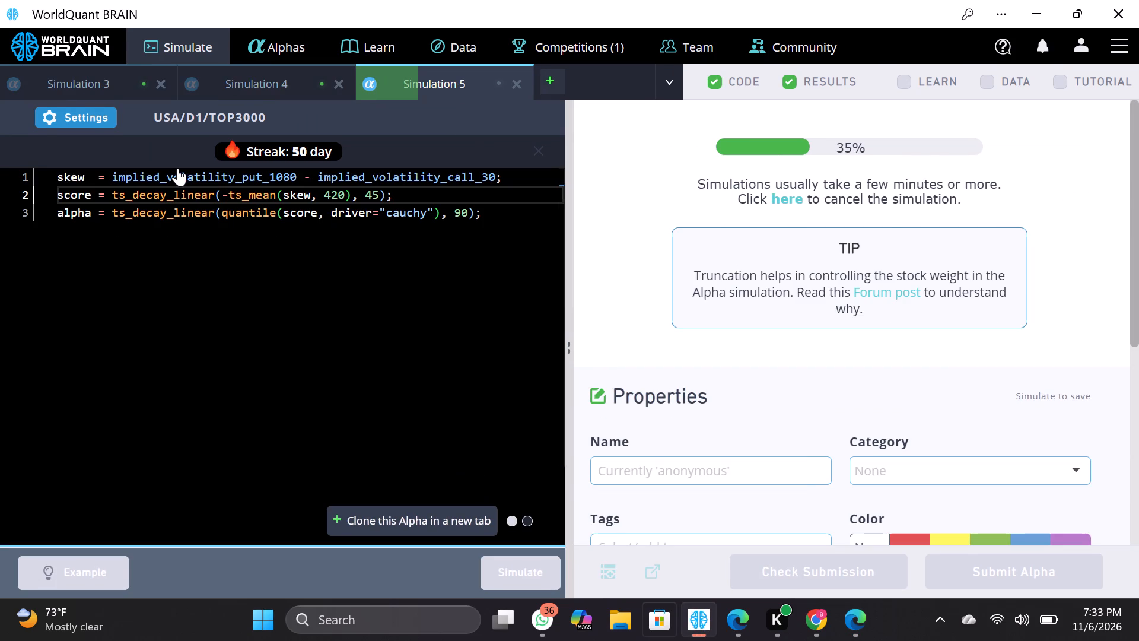
left_click(690, 618)
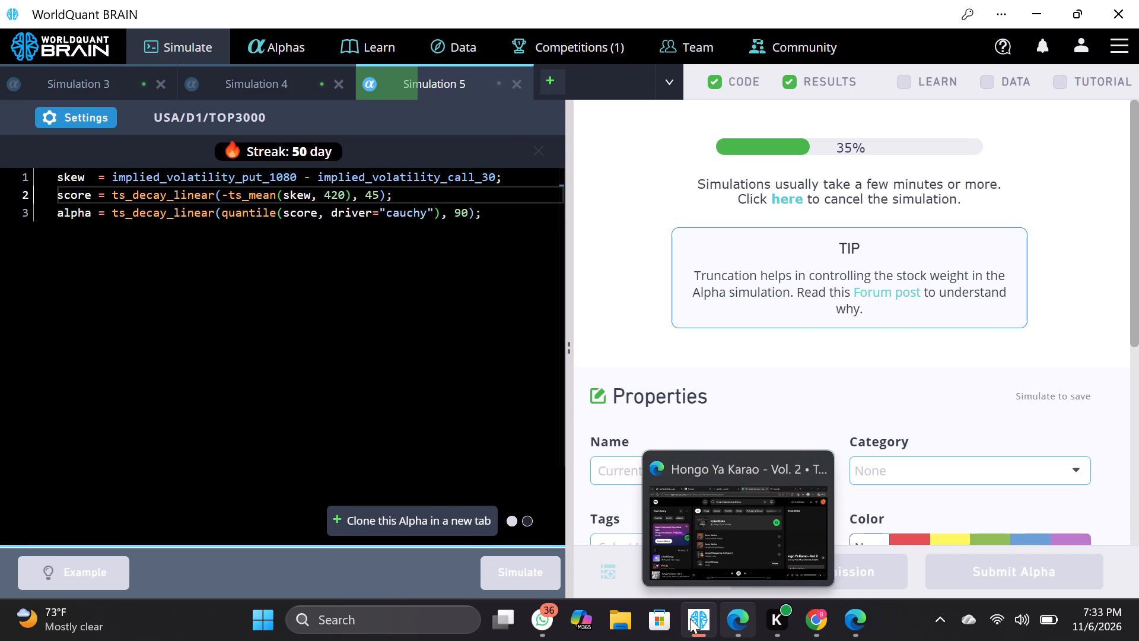
left_click(700, 618)
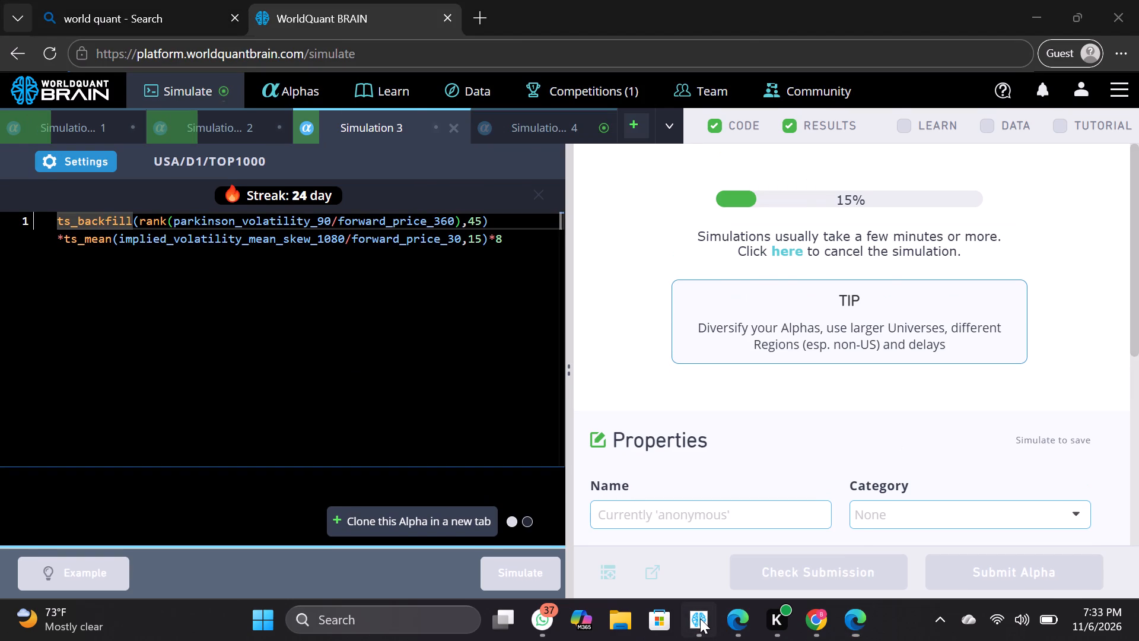
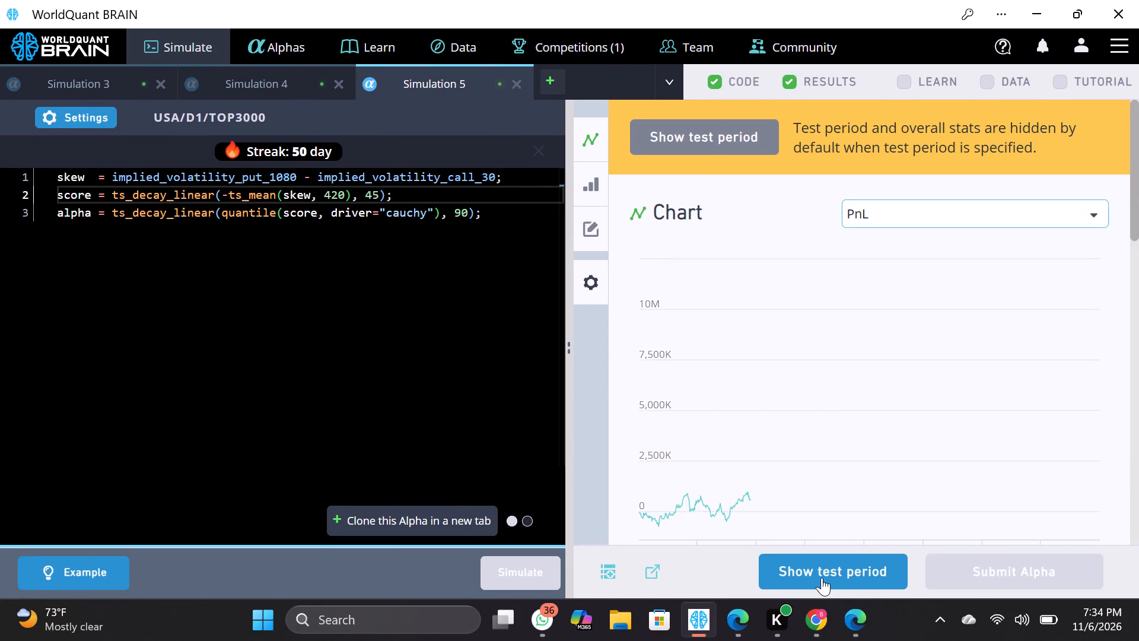
Examine Simulation 5's IS Summary for the test period and expand the Self Correlation results.
scroll(852, 449, "down", 4)
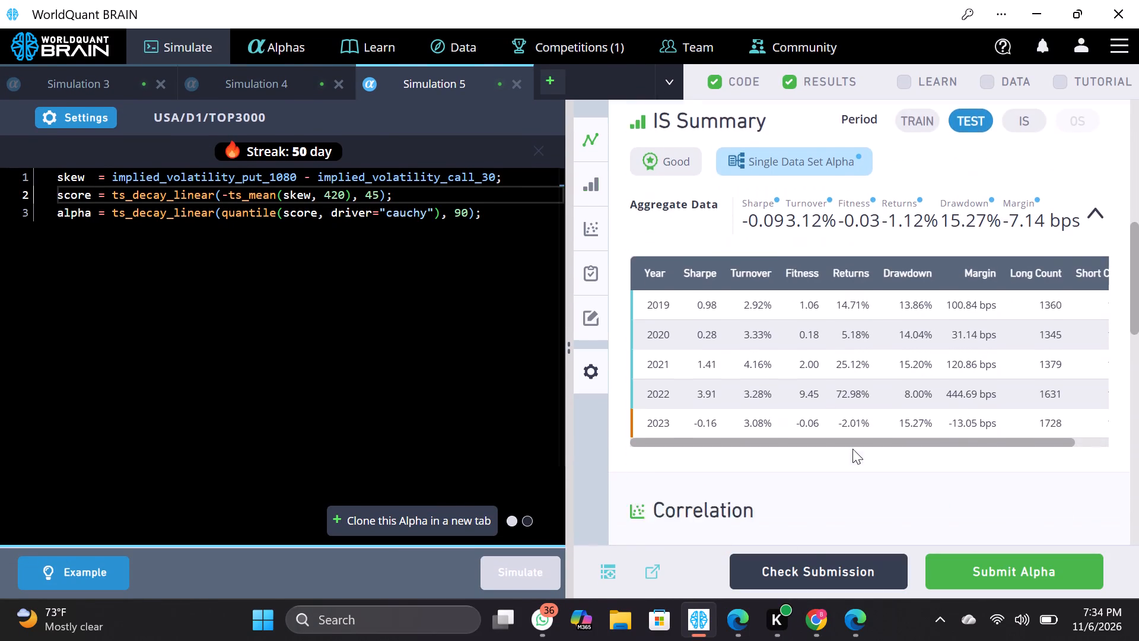
scroll(852, 449, "down", 2)
left_click(1102, 498)
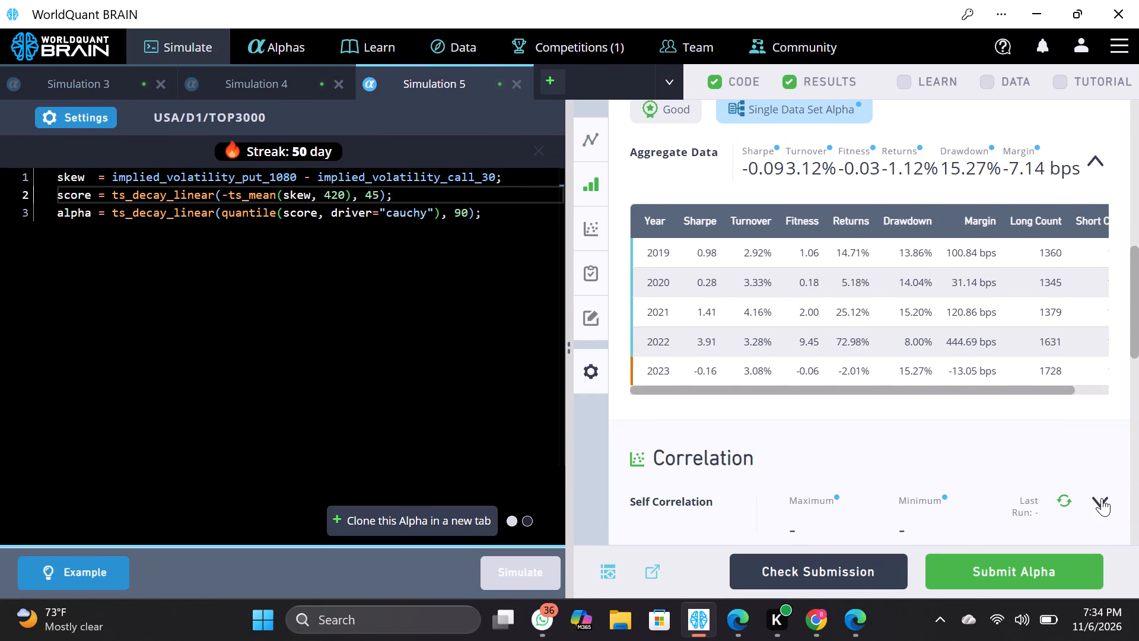
scroll(1063, 441, "down", 2)
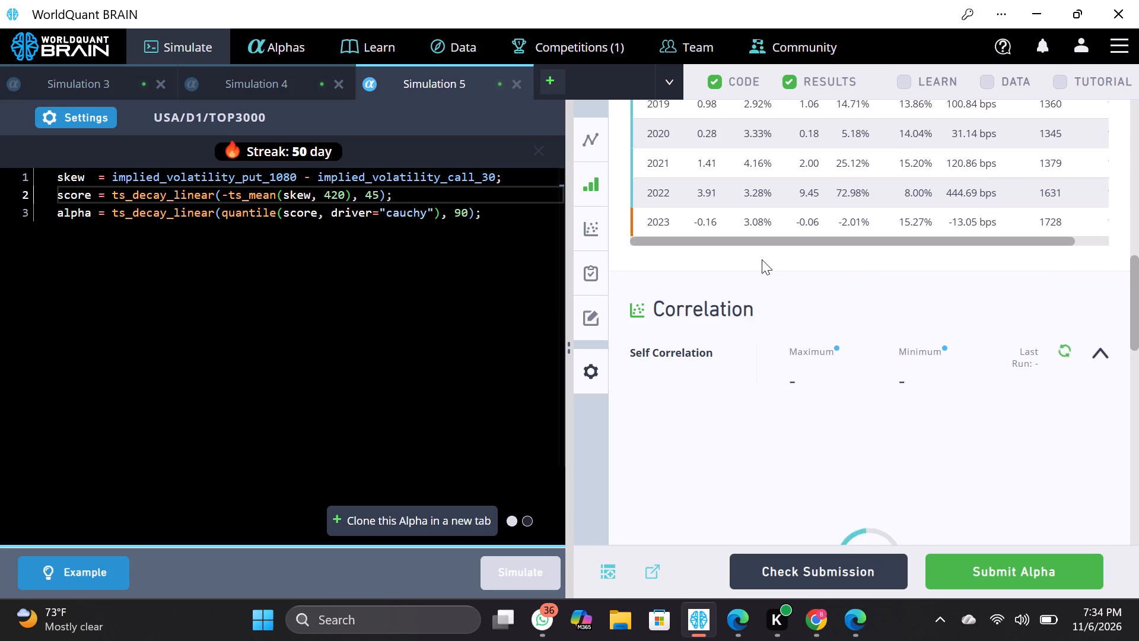
Set Simulation 5's neutralization to Subindustry and apply the settings.
left_click(74, 122)
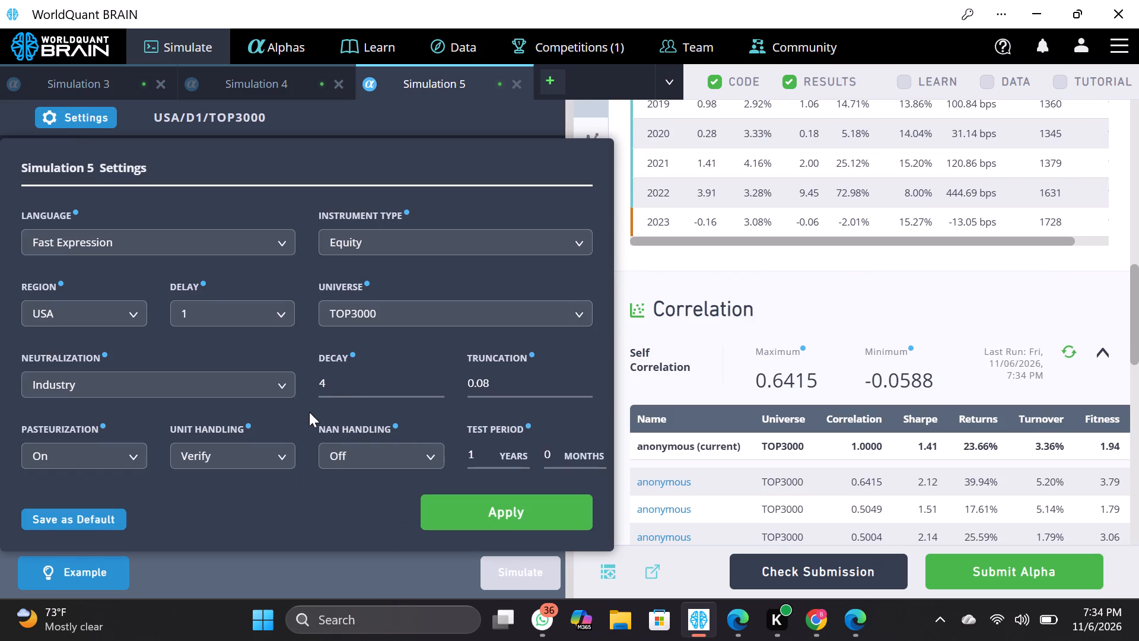
left_click(294, 376)
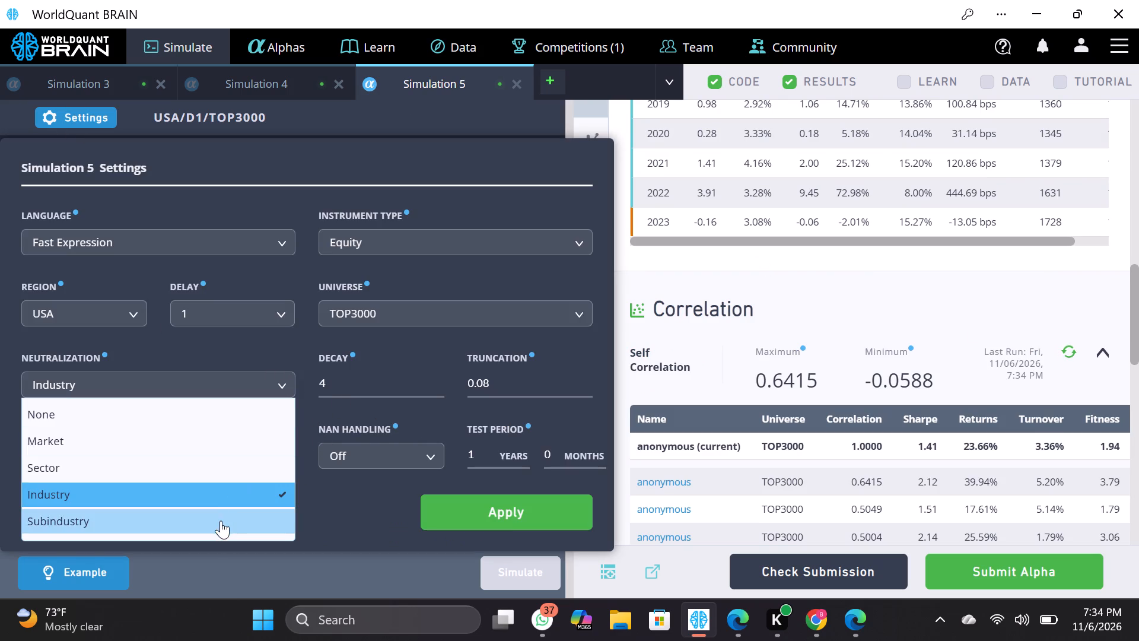
left_click(221, 510)
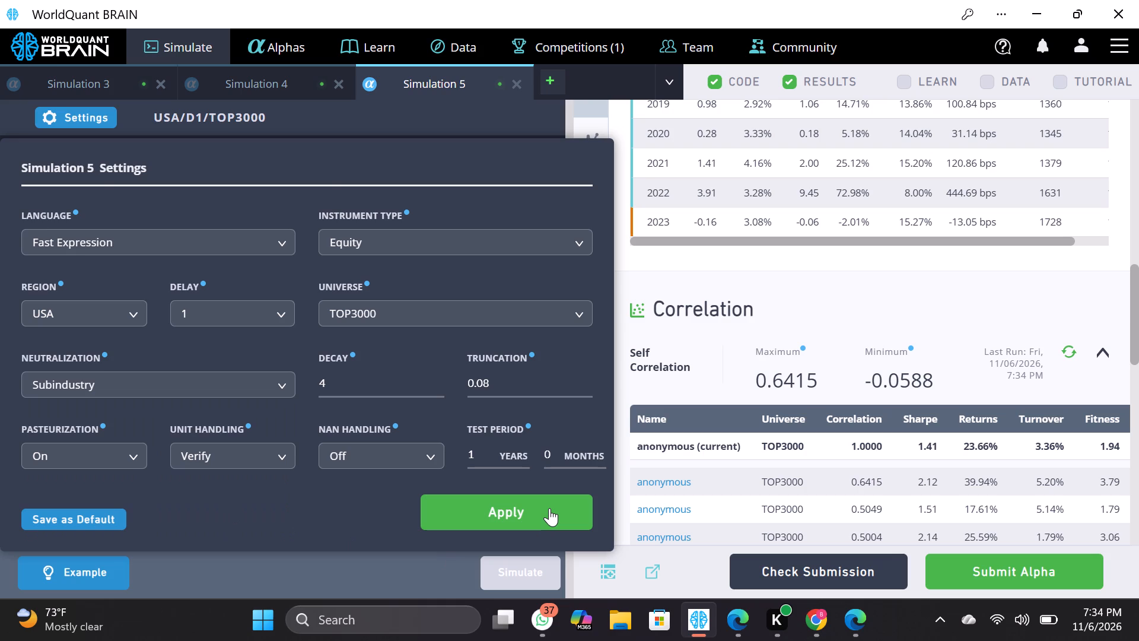
left_click(549, 508)
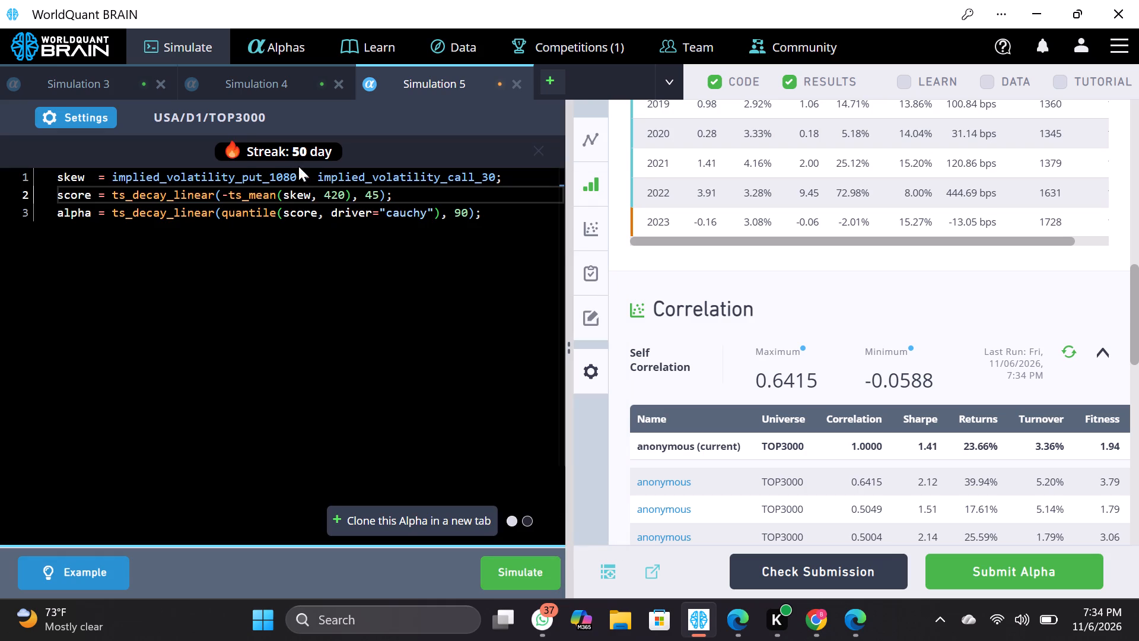
Change the call term in the skew line of Simulation 5's code to implied_volatility_call_270.
left_click(492, 174)
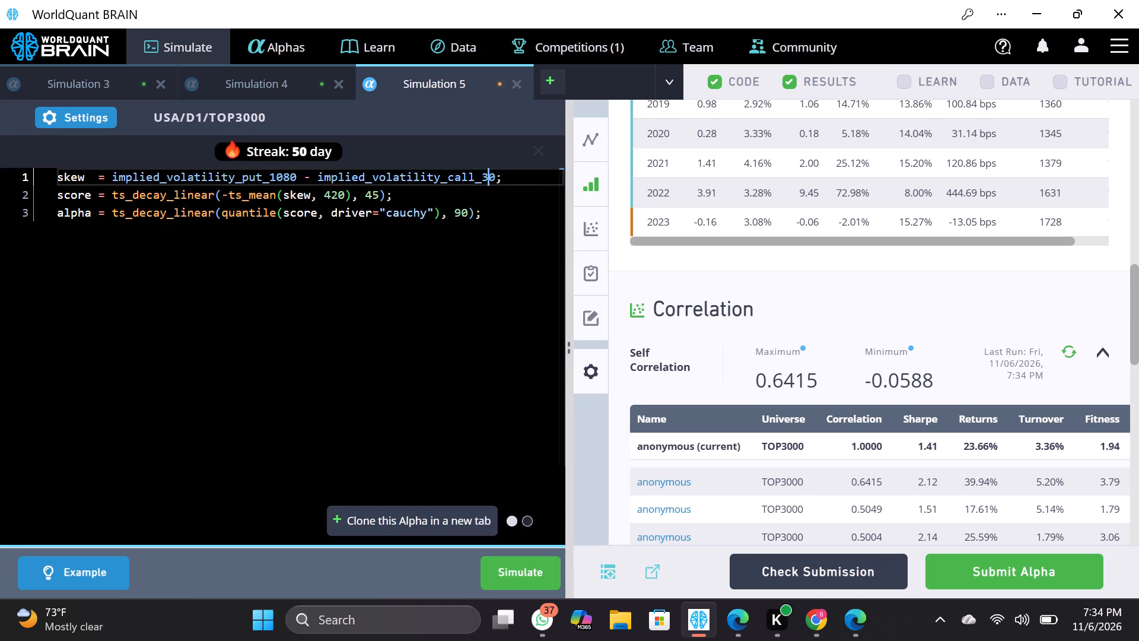
key("BackSpace")
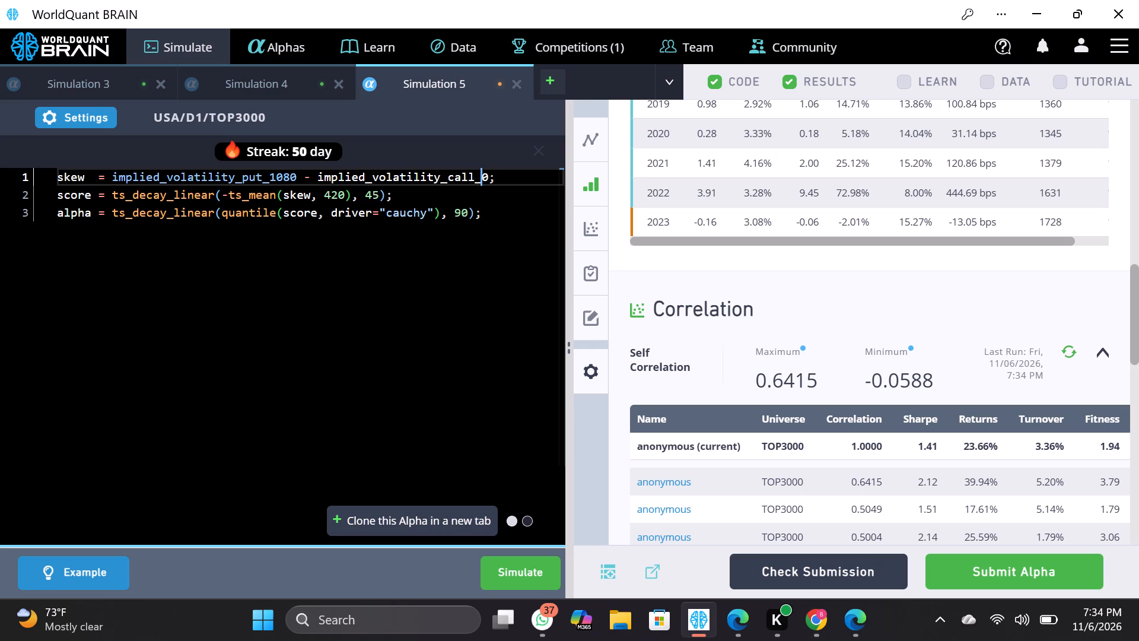
type("270")
key("BackSpace")
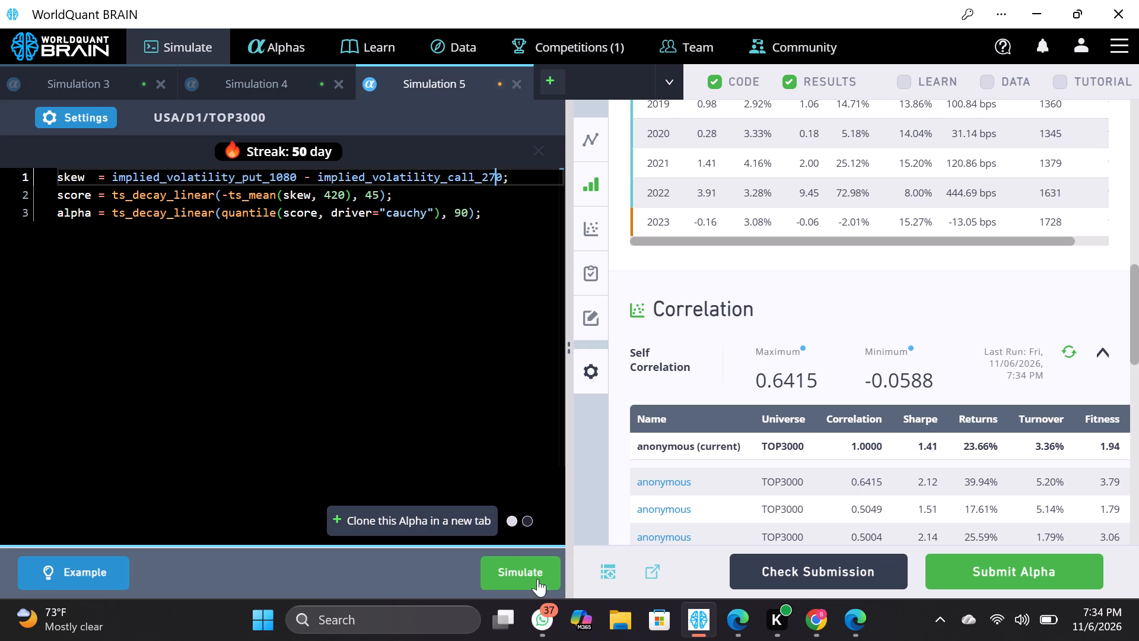
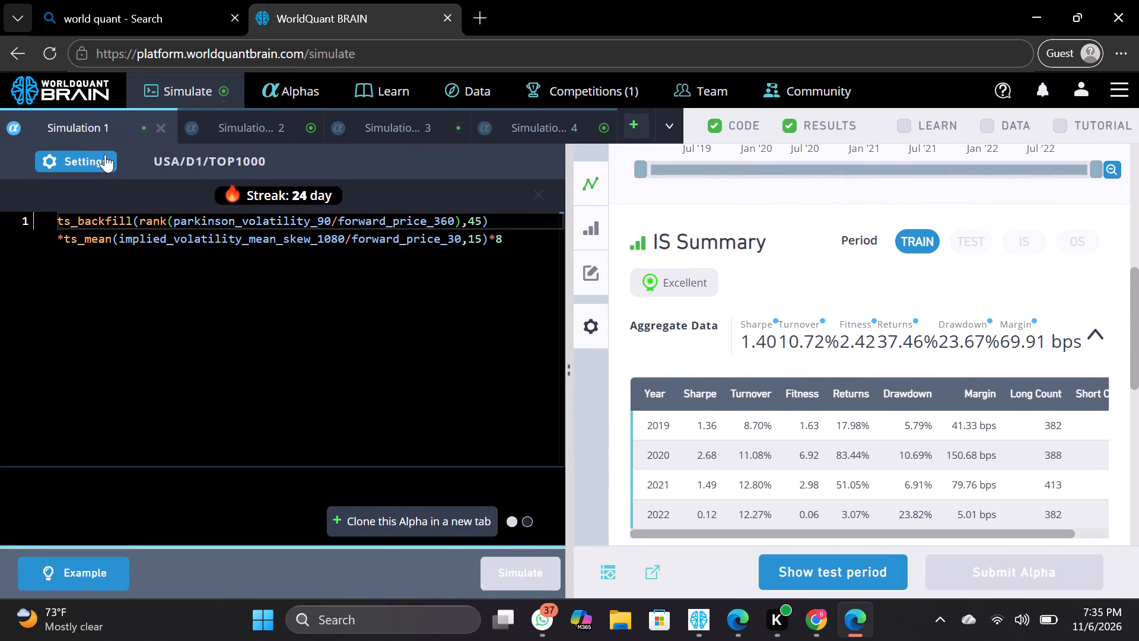
Set Simulation 1's decay to 6, apply the settings and simulate the alpha.
left_click(434, 420)
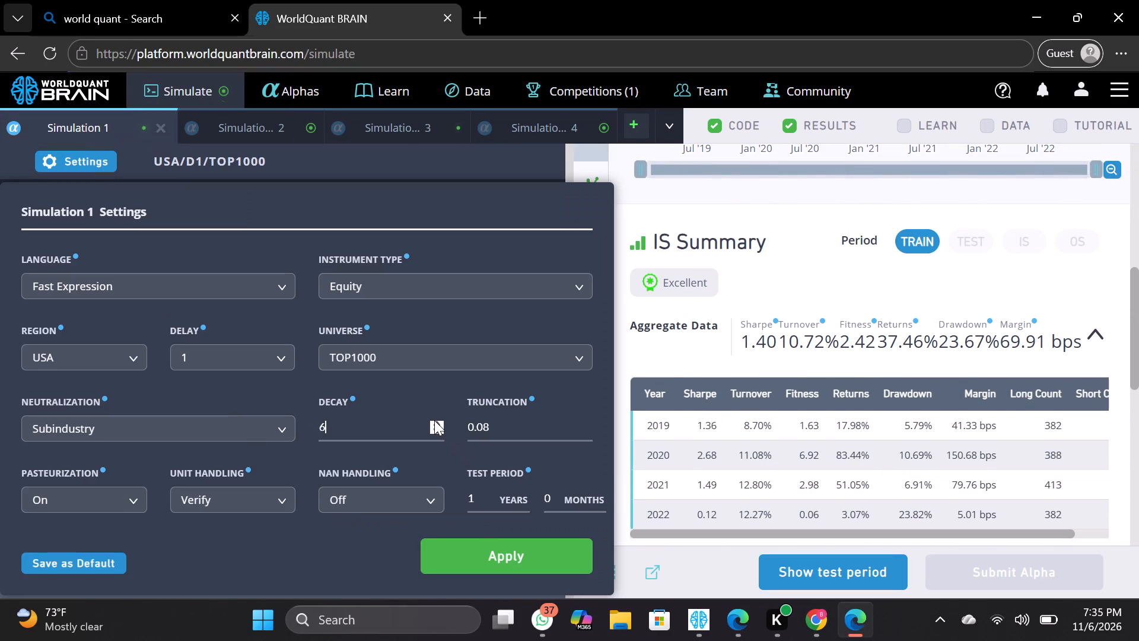
left_click(479, 554)
left_click(501, 577)
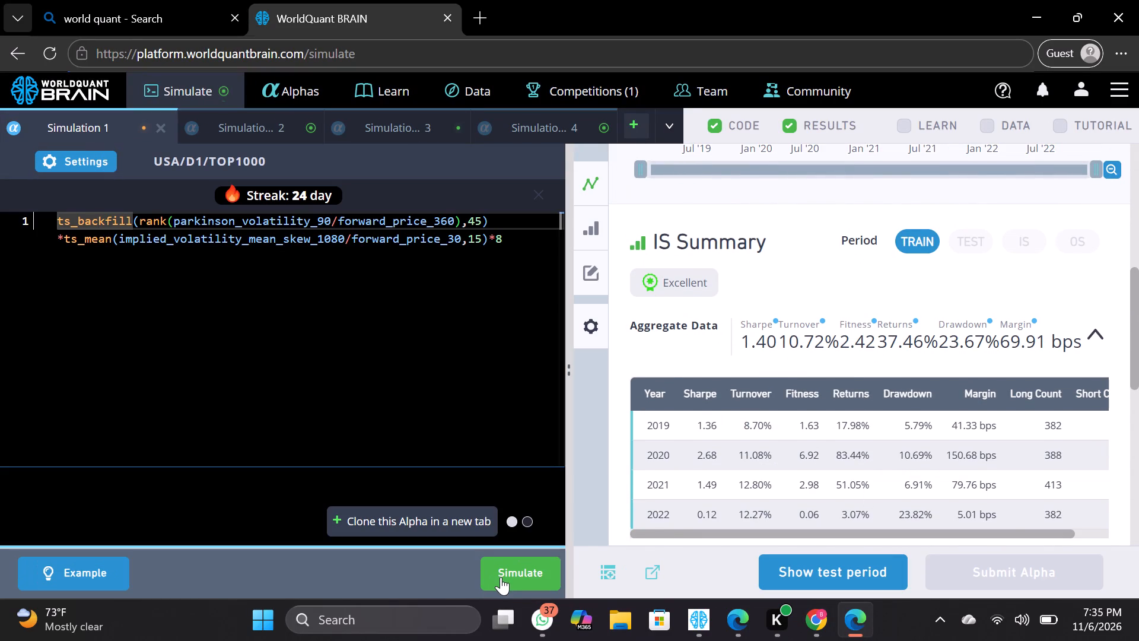
Raise Simulation 2's decay by one increment and apply the settings.
left_click(266, 129)
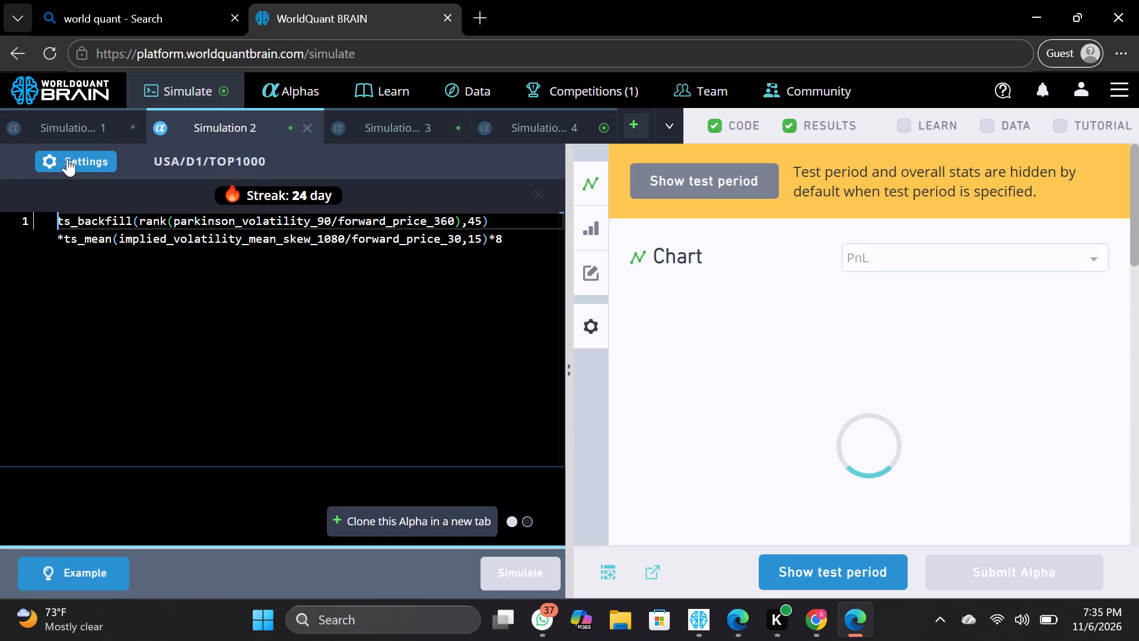
left_click(67, 158)
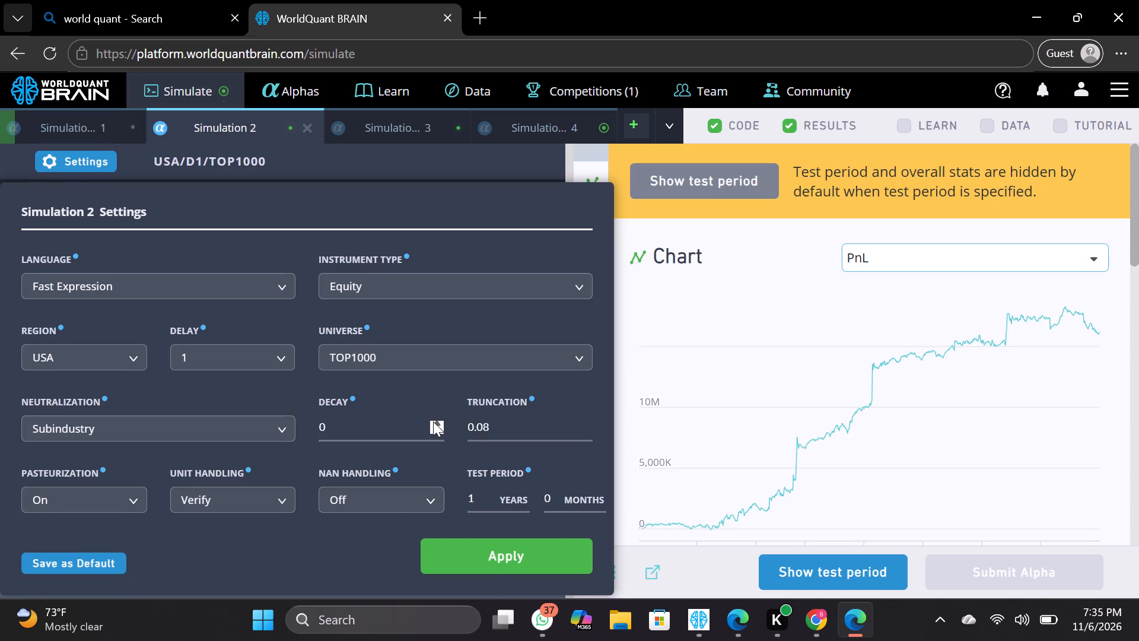
left_click(433, 421)
left_click(485, 571)
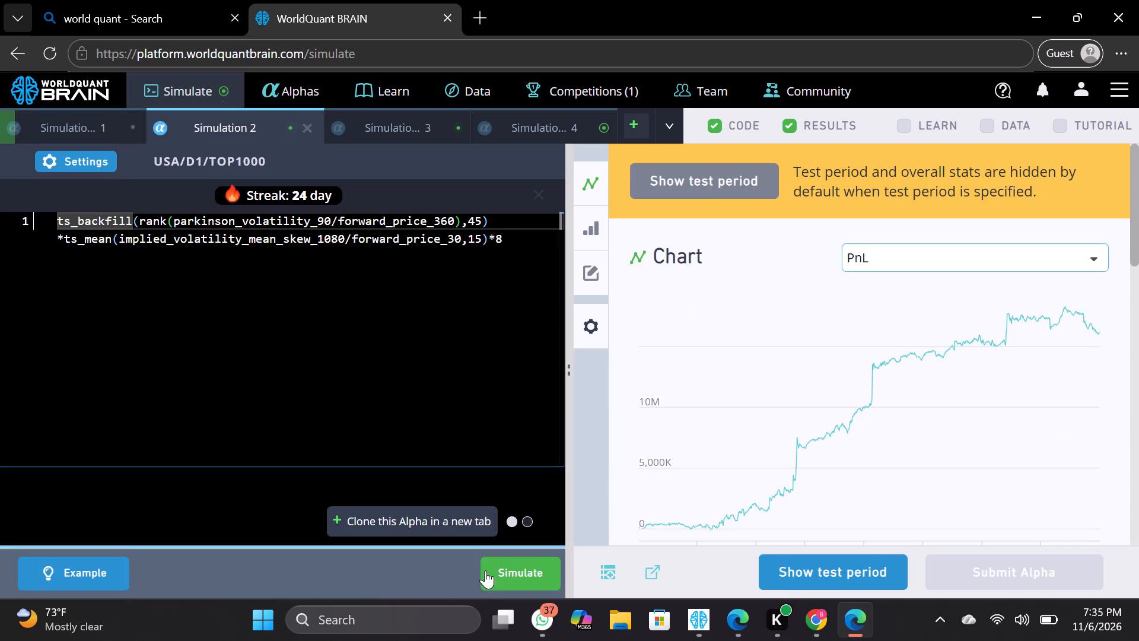
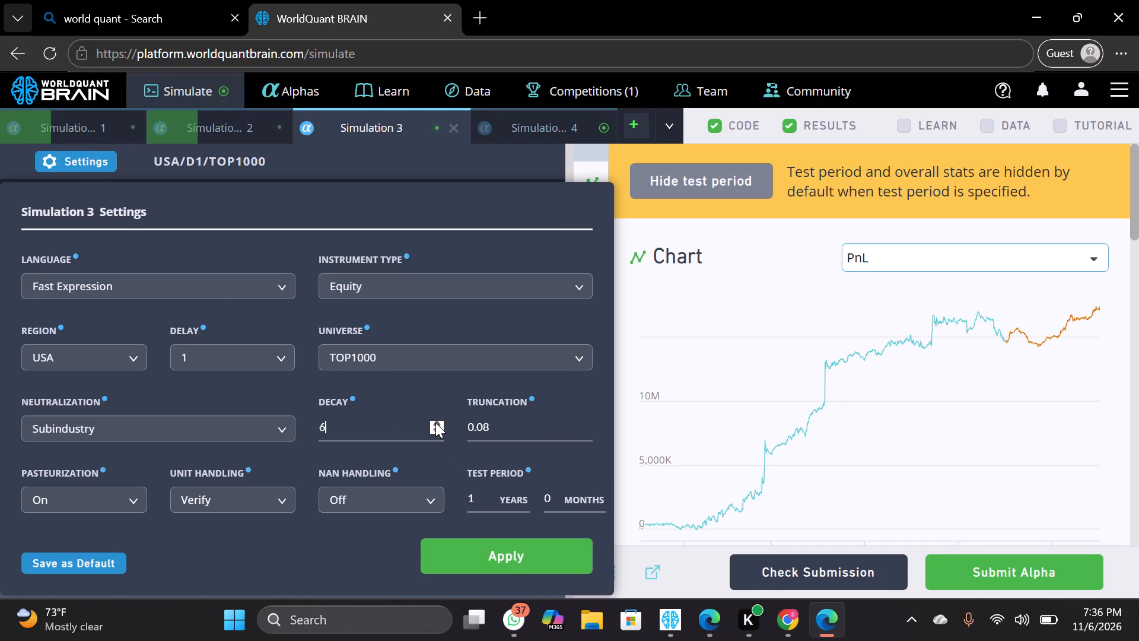
Apply Simulation 3's settings with the decay at 6.
left_click(485, 539)
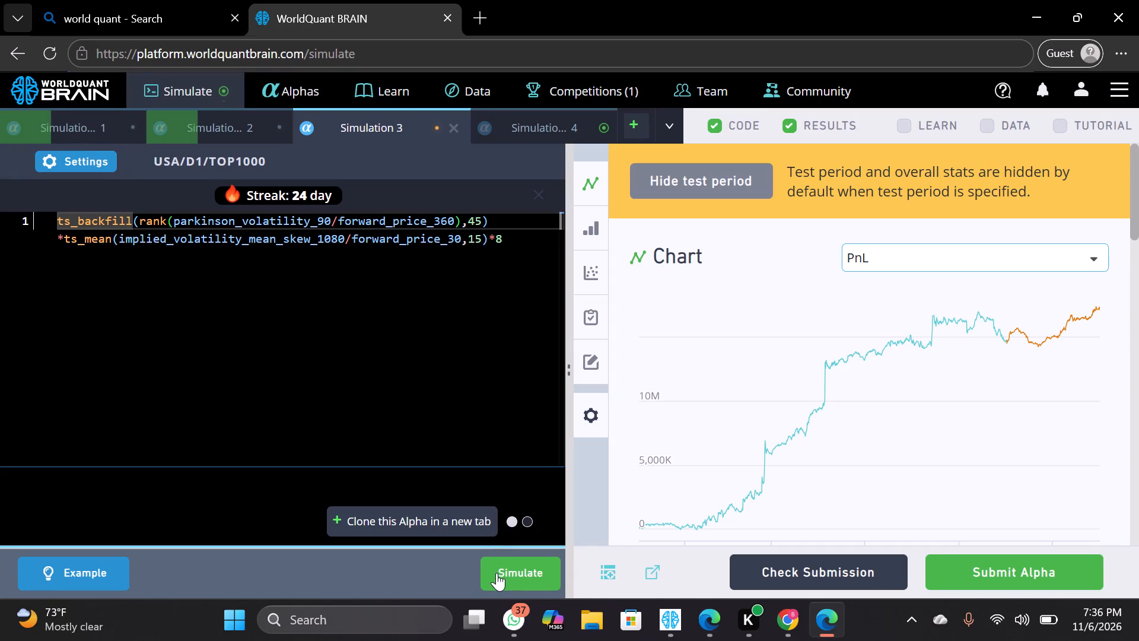
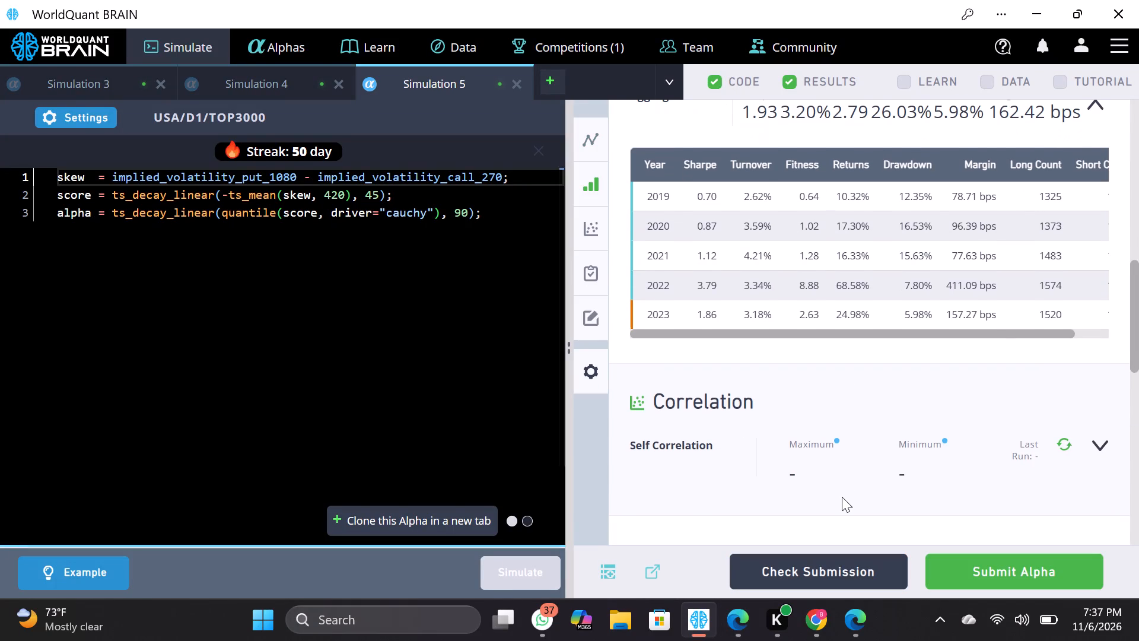
Run the self-correlation check on Simulation 5's alpha and review it alongside the yearly IS summary.
left_click(1096, 434)
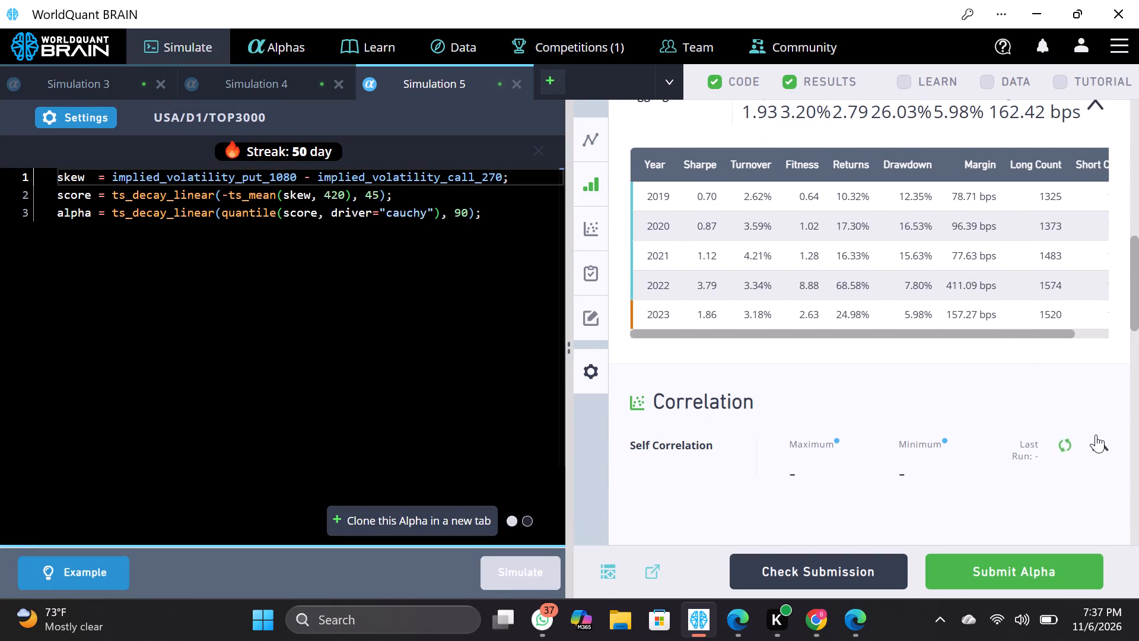
scroll(987, 347, "up", 1)
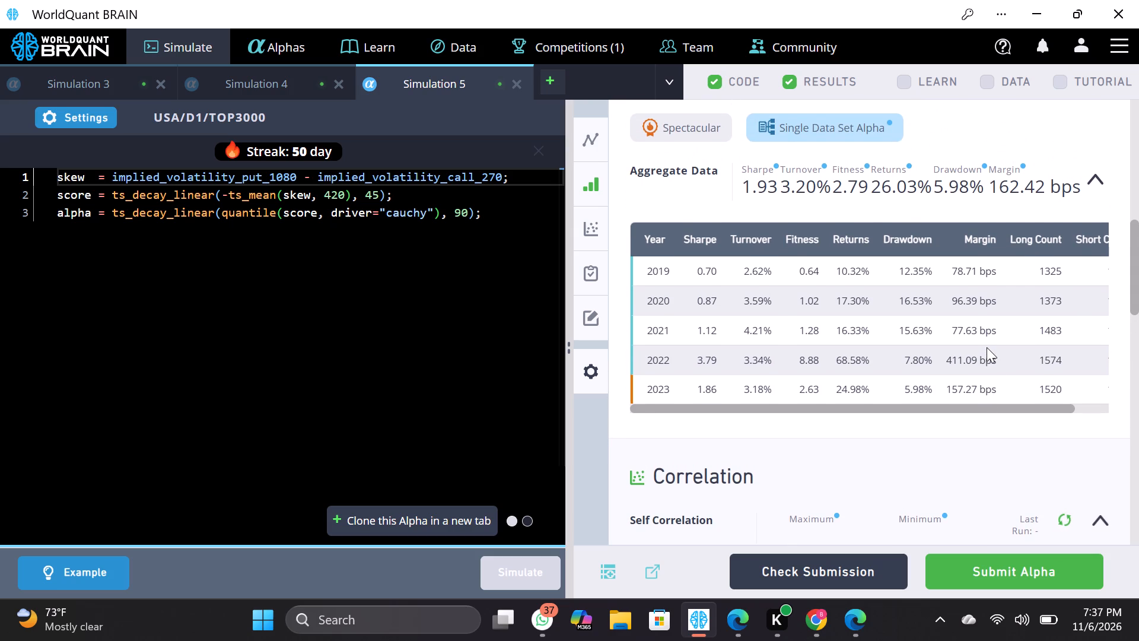
scroll(952, 342, "down", 2)
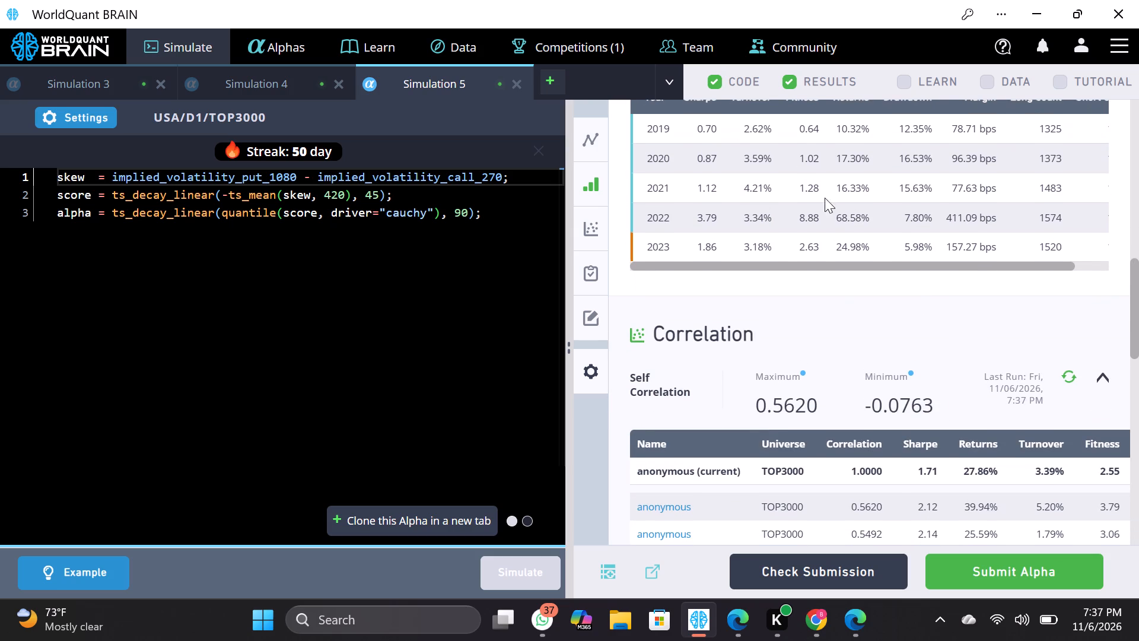
Set Simulation 5's truncation to 0.1, apply the settings and rerun the simulation.
left_click(93, 117)
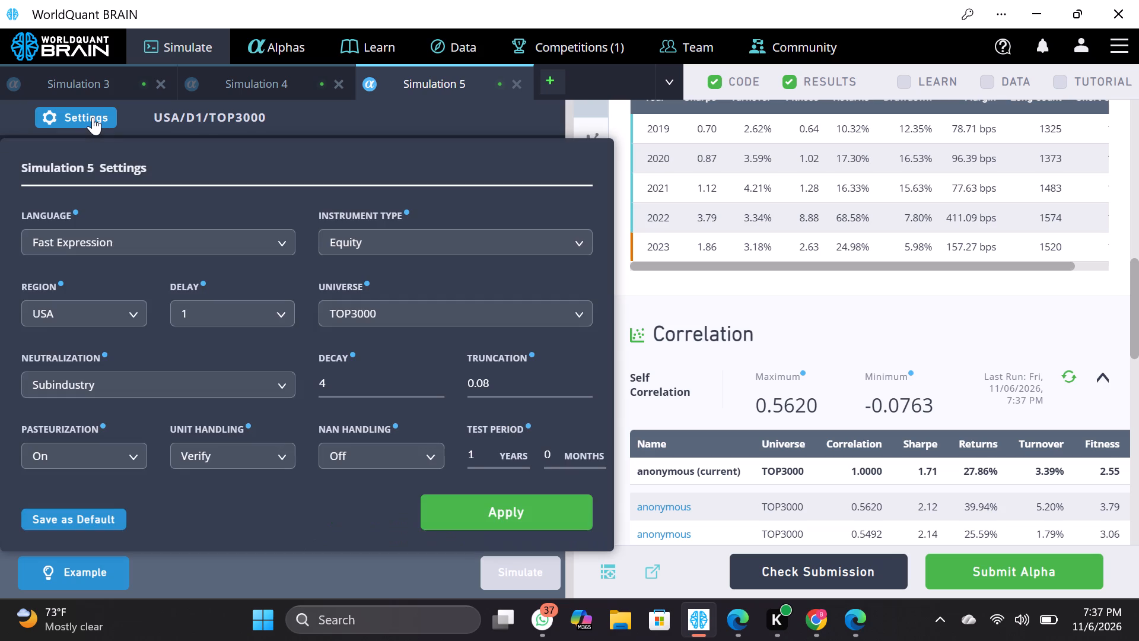
double_click(508, 383)
key("BackSpace")
key("BackSpace")
key("1")
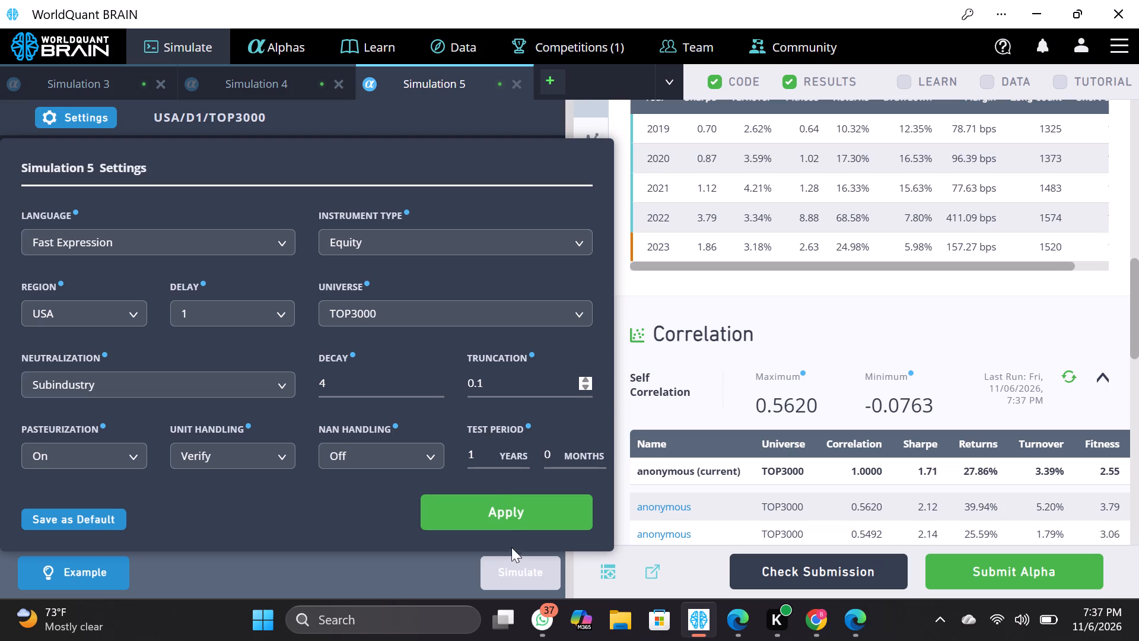
left_click(509, 497)
left_click(511, 560)
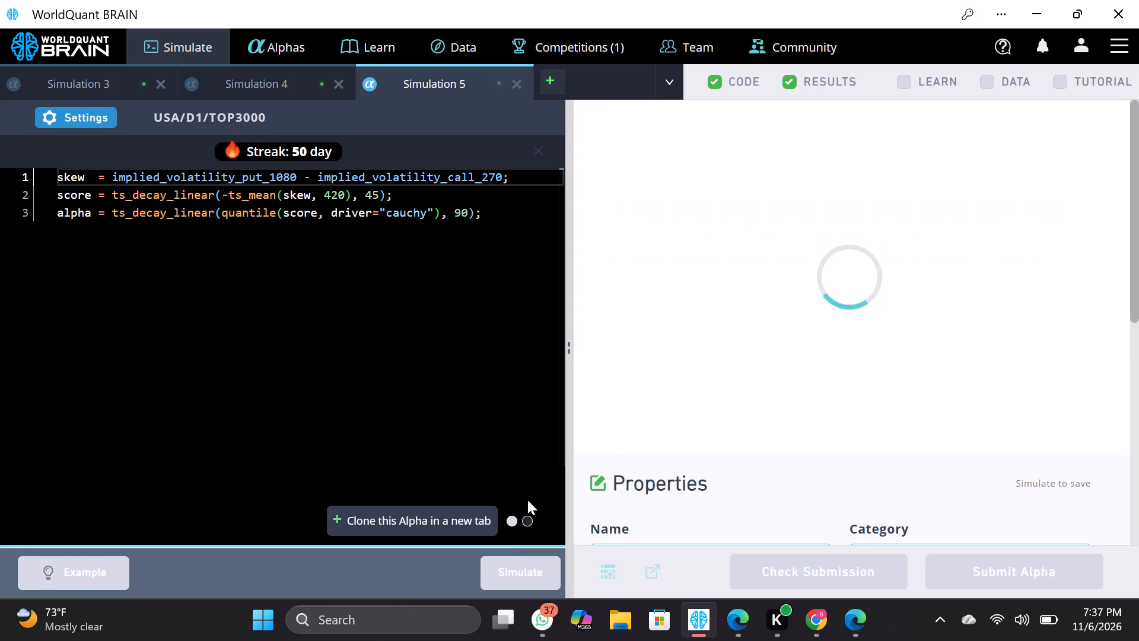
In Simulation 4's expression, set the ts_std_dev window on rank(fnd6_optgr) to 15.
left_click(298, 85)
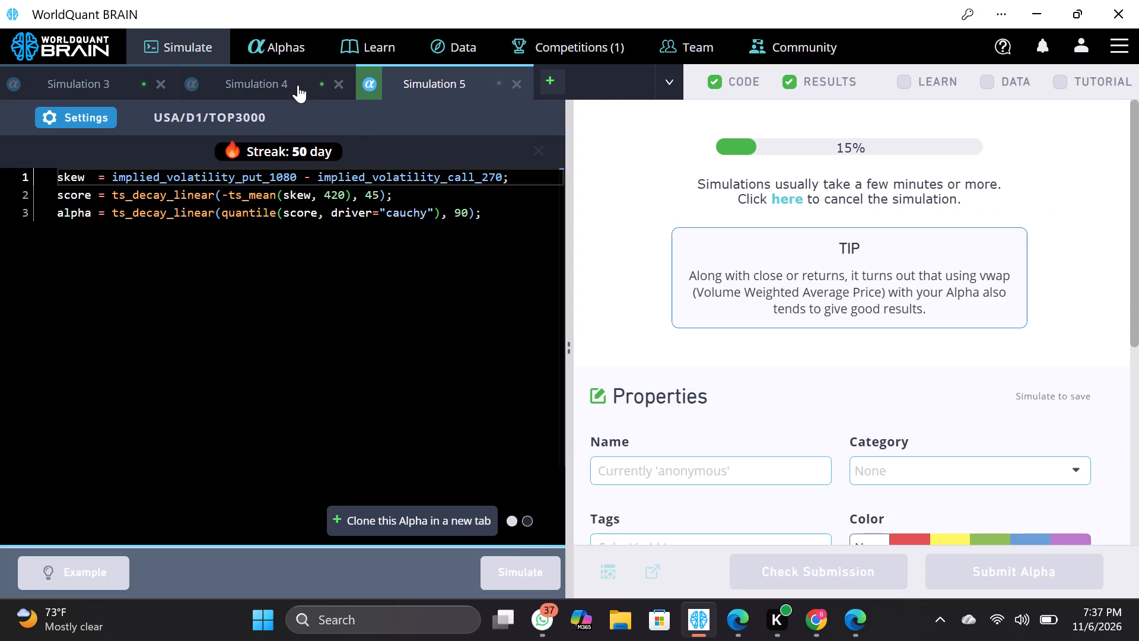
scroll(817, 443, "down", 3)
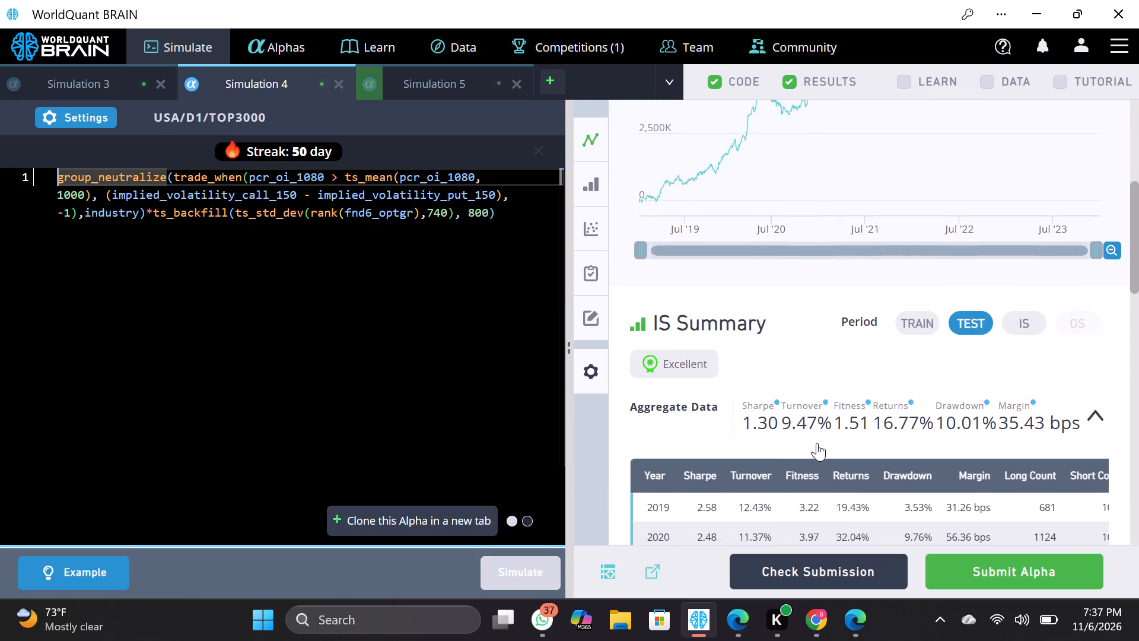
scroll(817, 443, "down", 4)
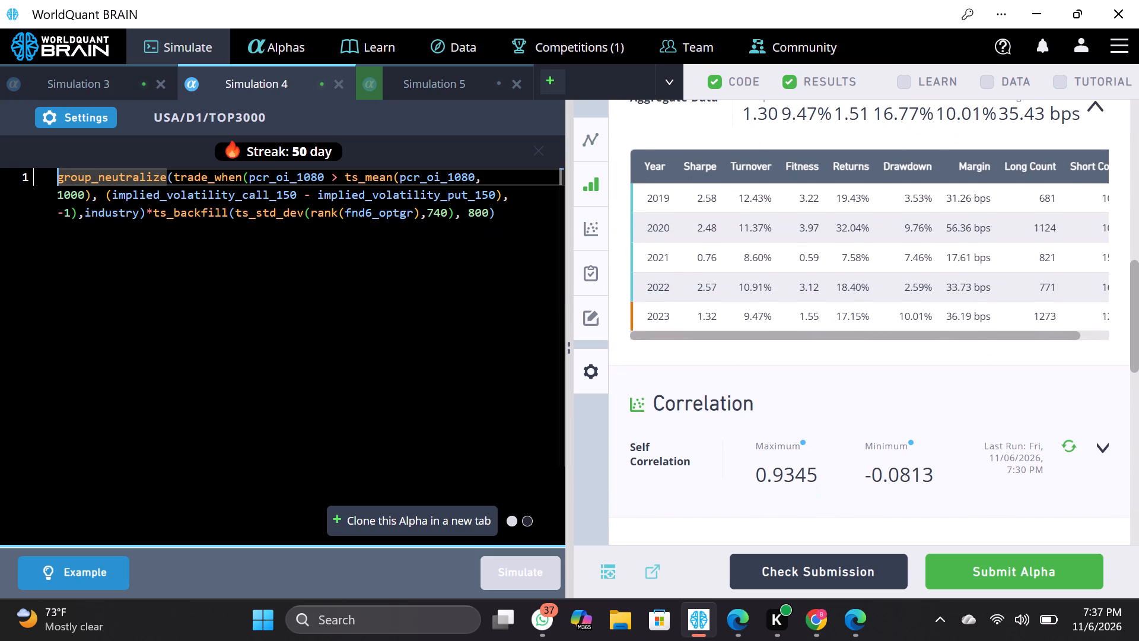
left_click(69, 84)
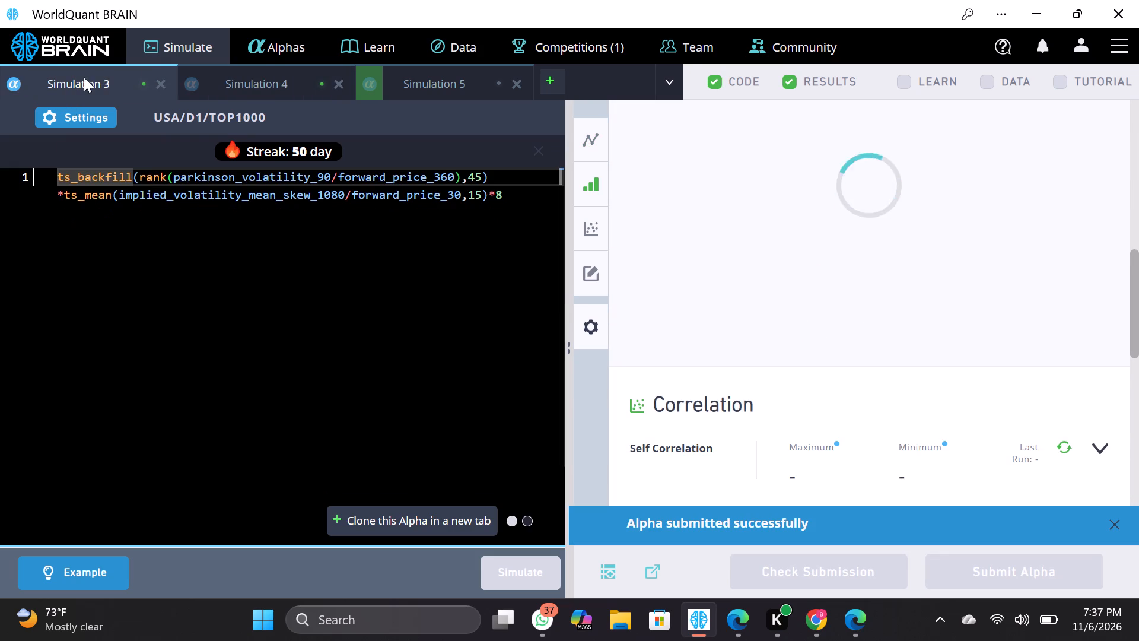
left_click(220, 86)
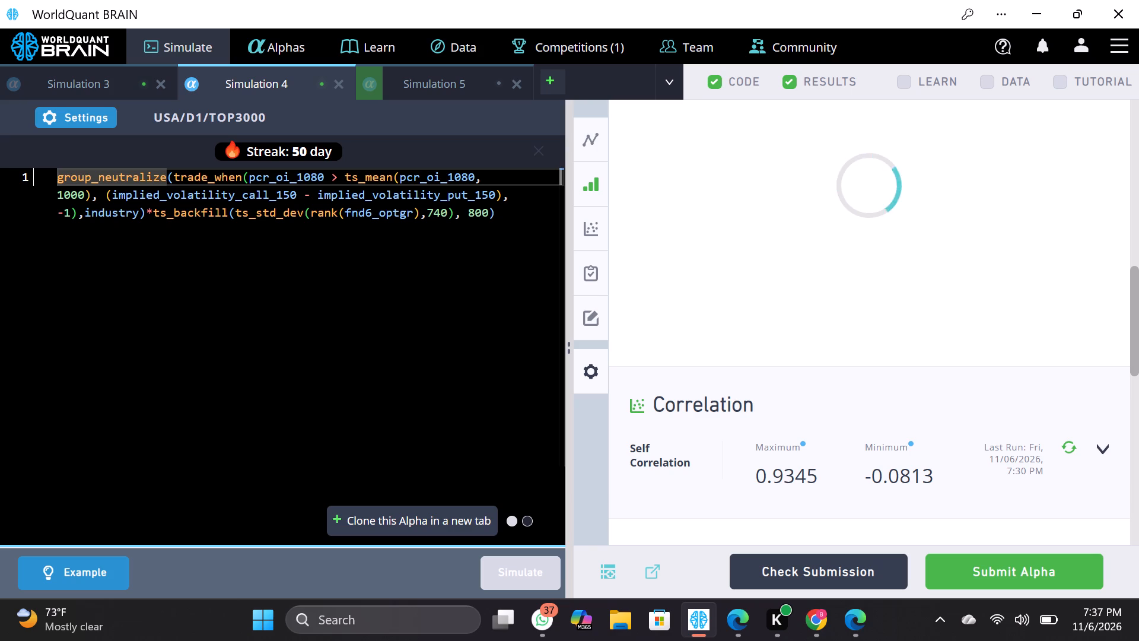
left_click(447, 216)
key("BackSpace")
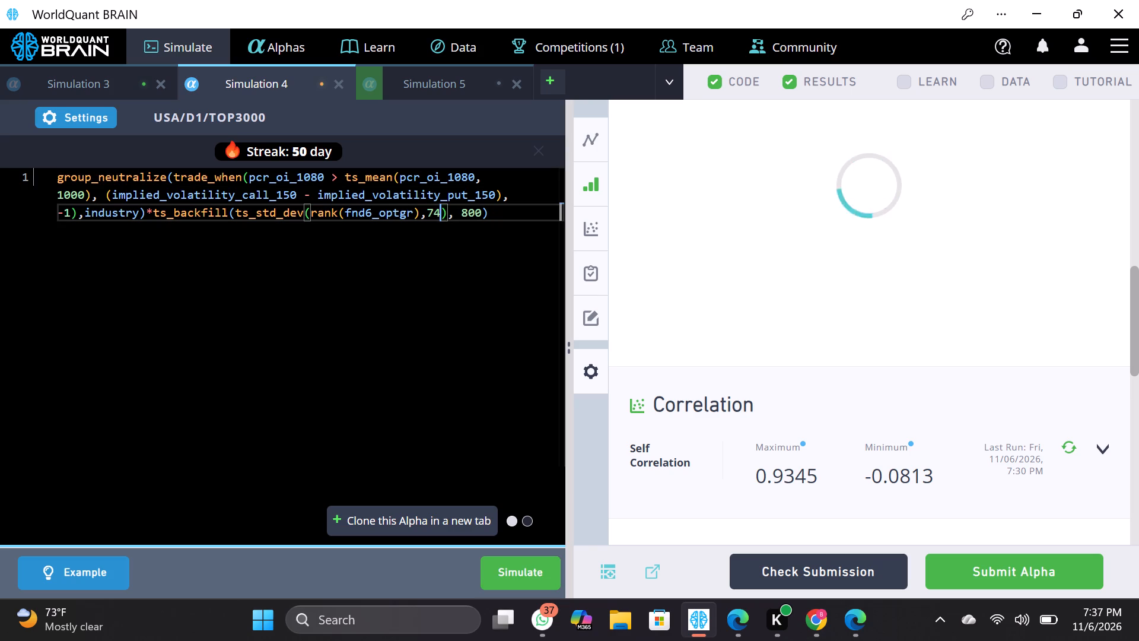
key("BackSpace")
key("BackSpace")
key("1")
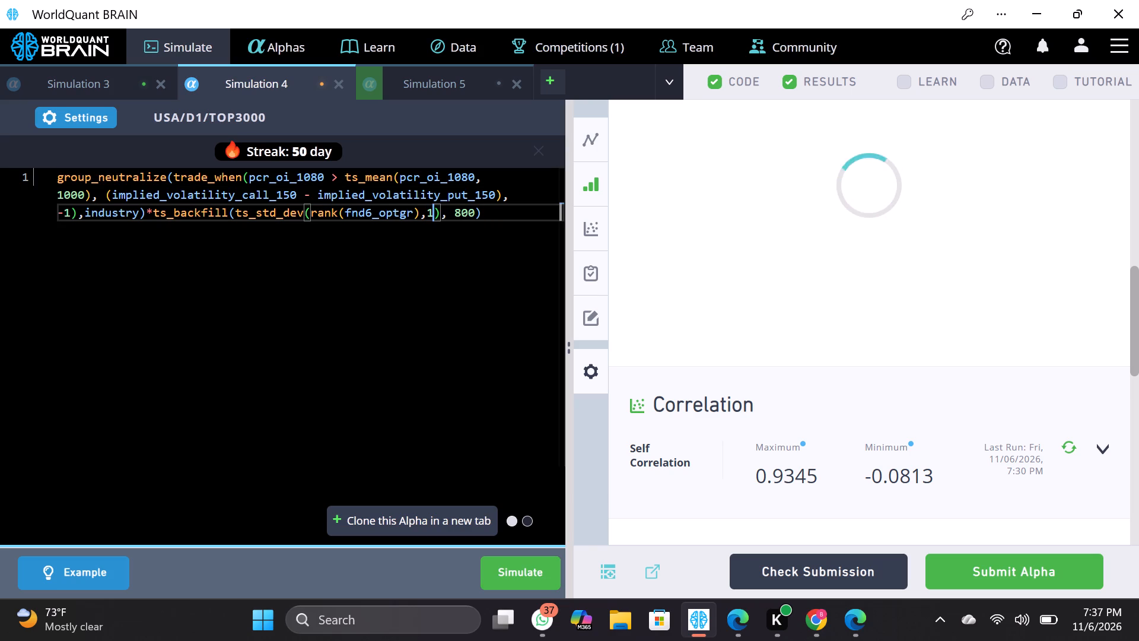
key("5")
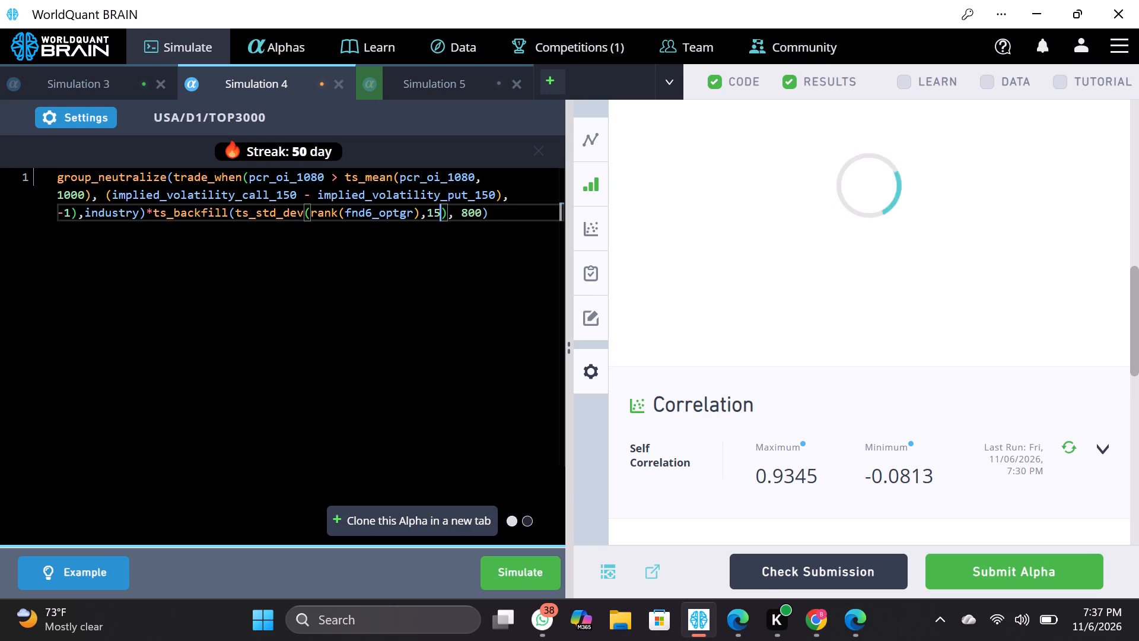
Replace the ts_backfill lookback at the end of Simulation 4's expression with 4.
left_click(483, 216)
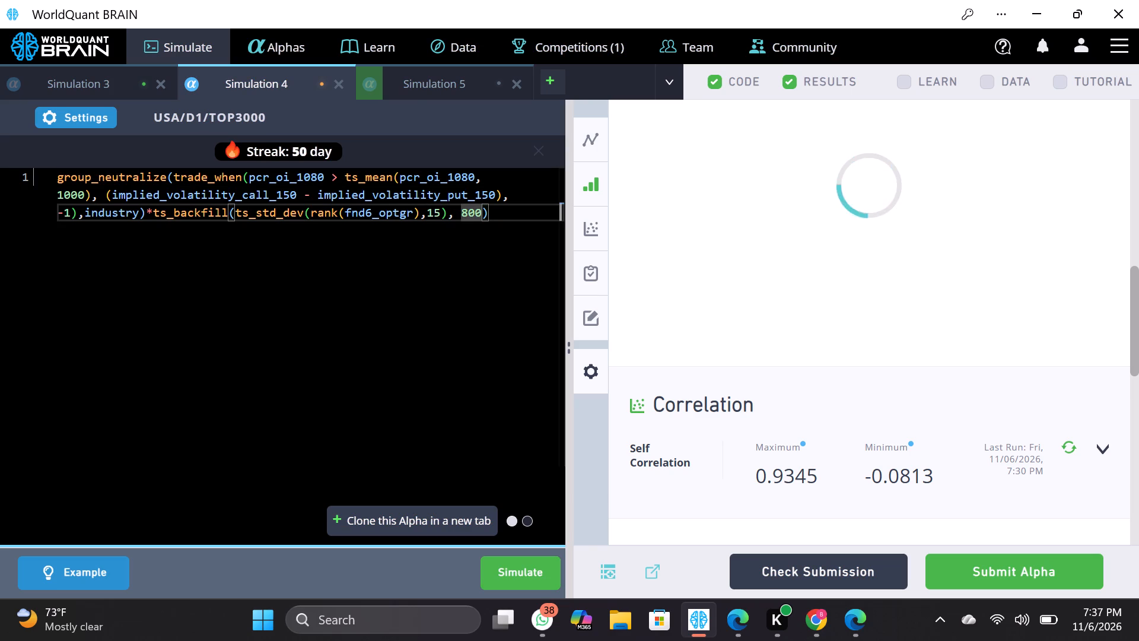
key("BackSpace")
key("BackSpace")
key("BackSpace")
type("4")
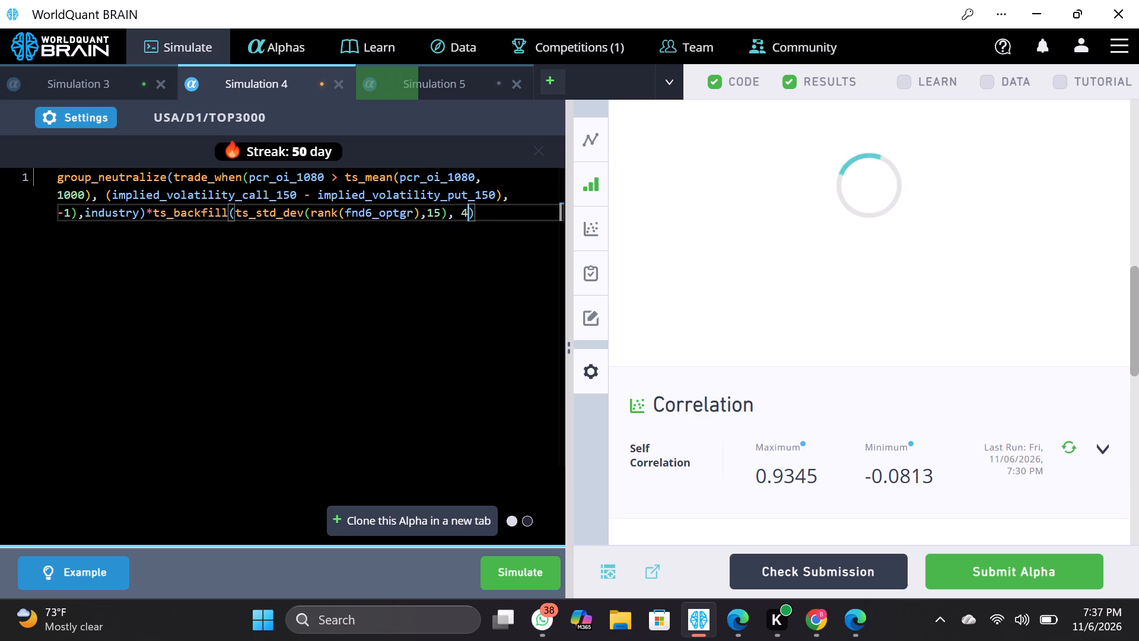
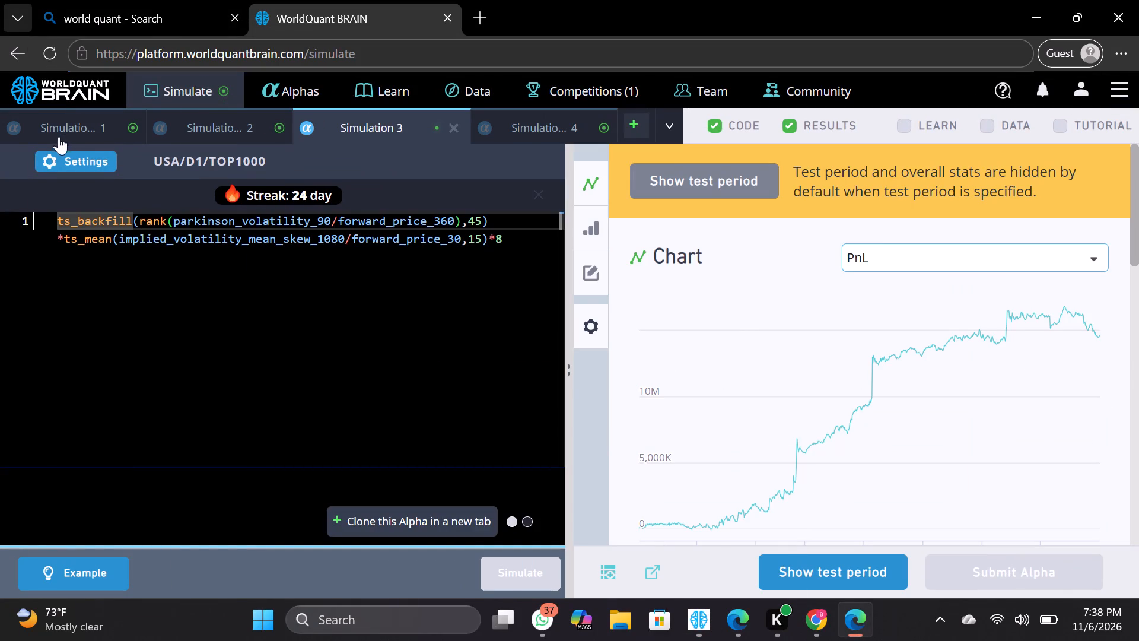
Set Simulation 1's decay to 7, apply the settings and rerun the simulation.
left_click(61, 151)
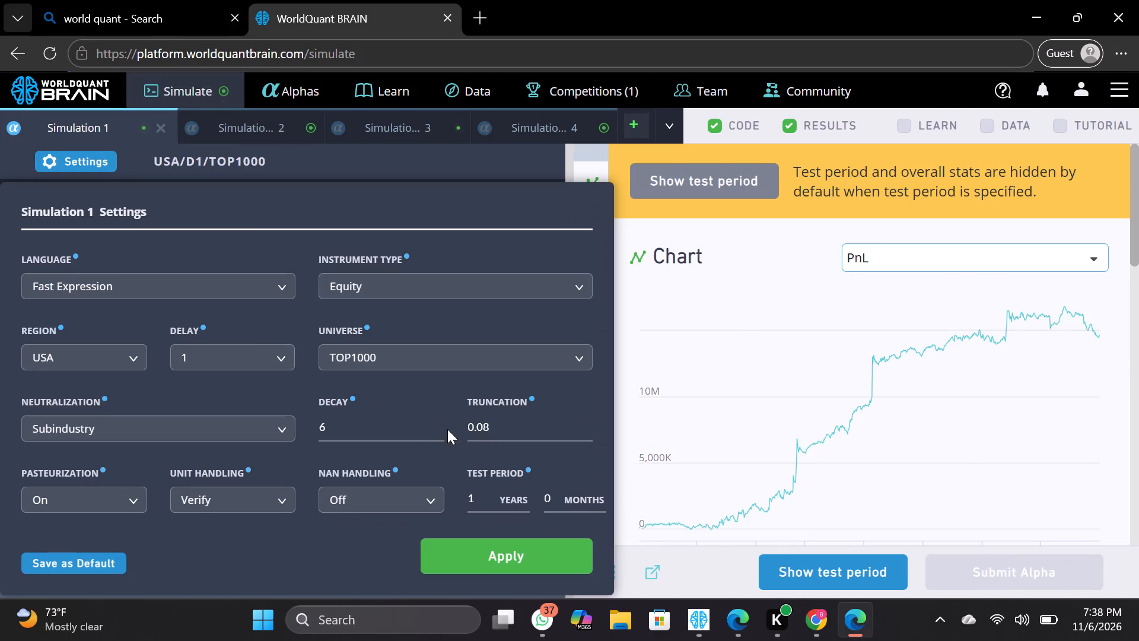
left_click(434, 421)
left_click(489, 547)
left_click(491, 564)
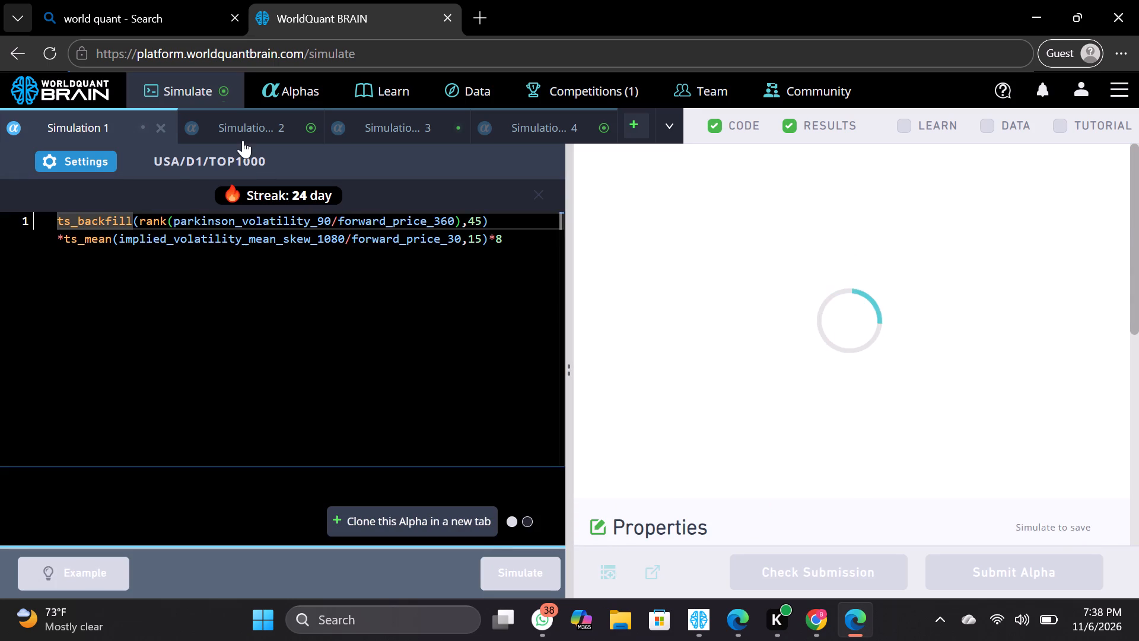
Set Simulation 2's decay to 2, apply the settings and rerun the simulation.
left_click(243, 140)
left_click(91, 159)
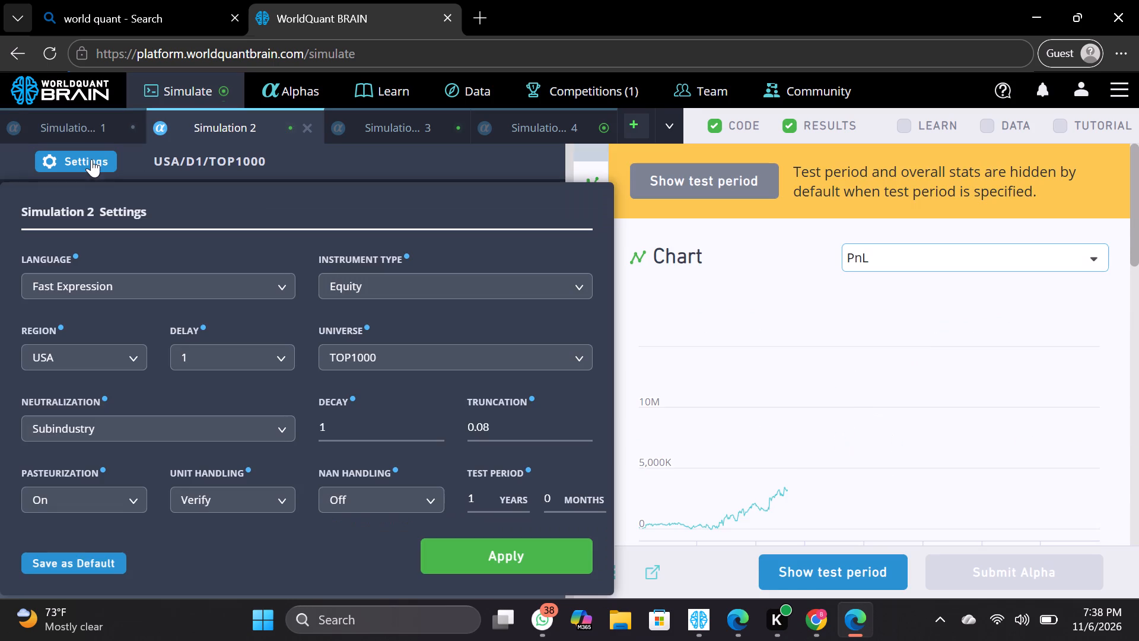
left_click(433, 423)
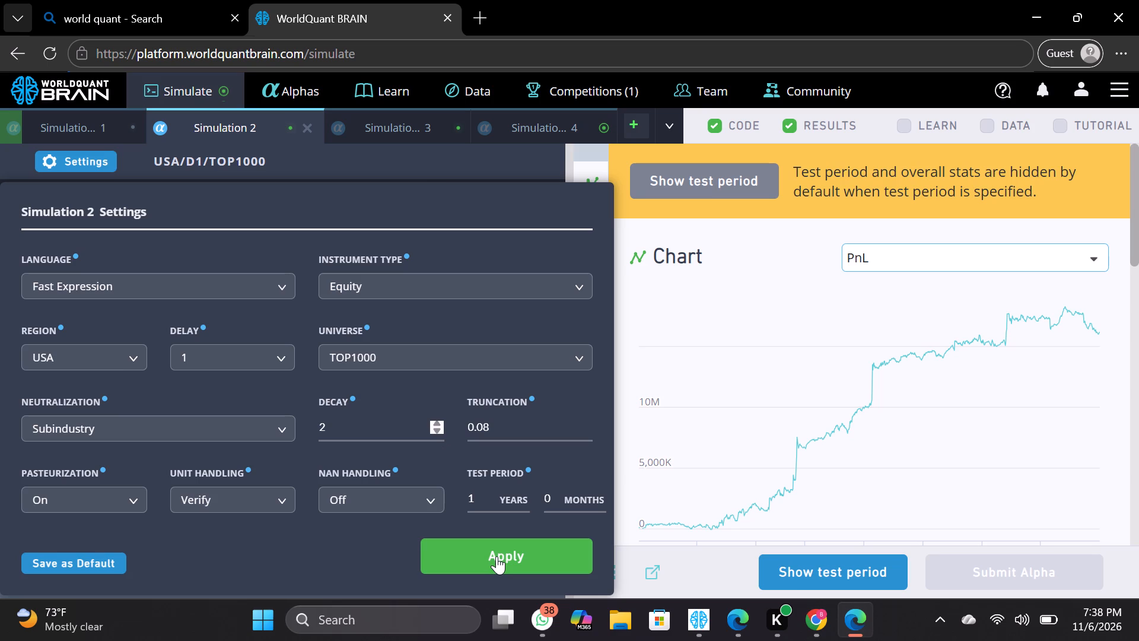
left_click(497, 556)
left_click(505, 572)
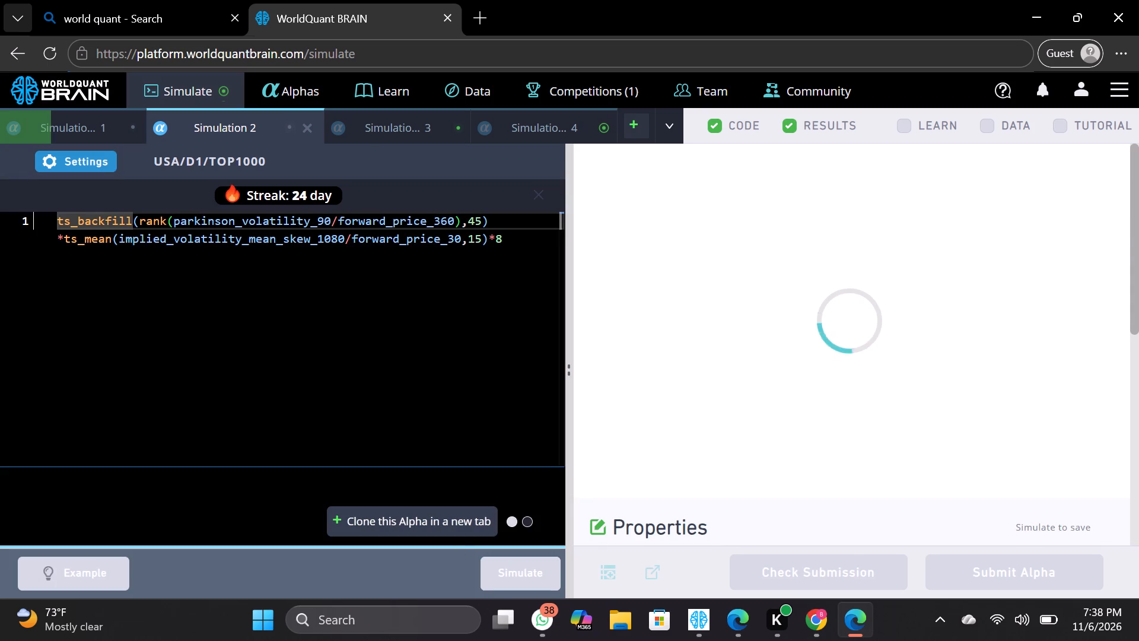
Set Simulation 3's decay to 0 and apply the settings.
left_click(387, 119)
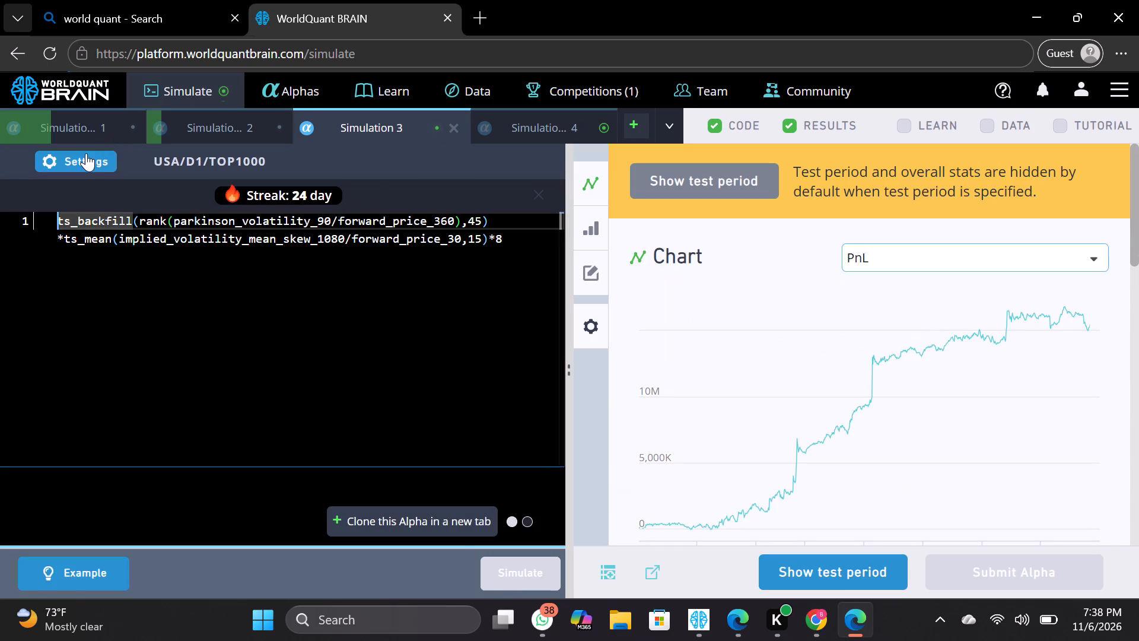
left_click(86, 153)
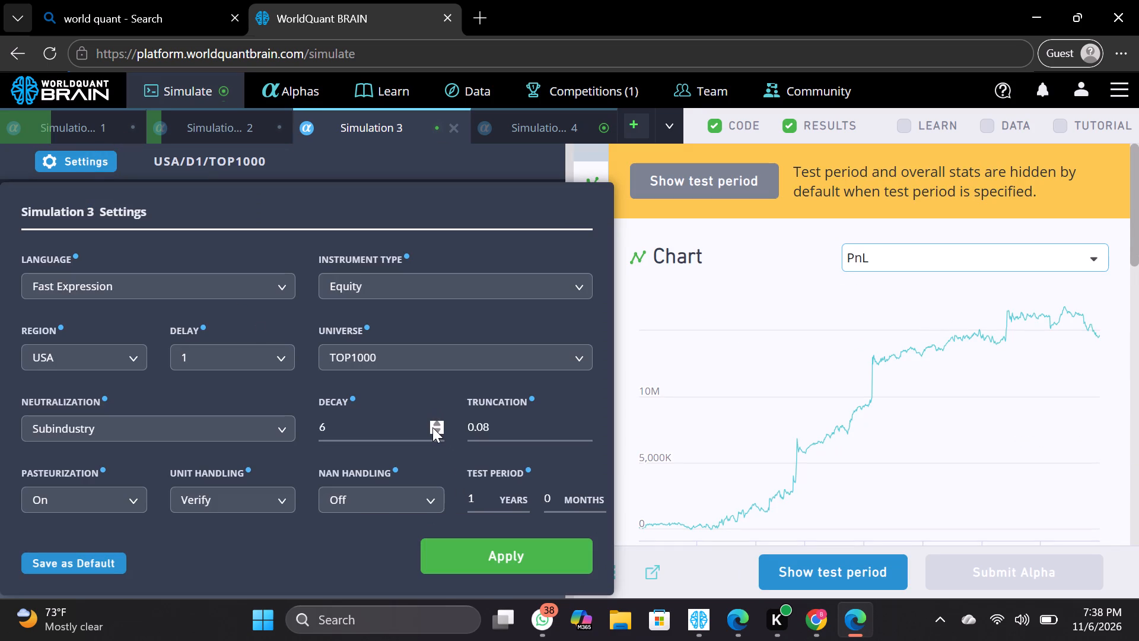
left_click_drag(432, 427, 502, 586)
left_click(504, 565)
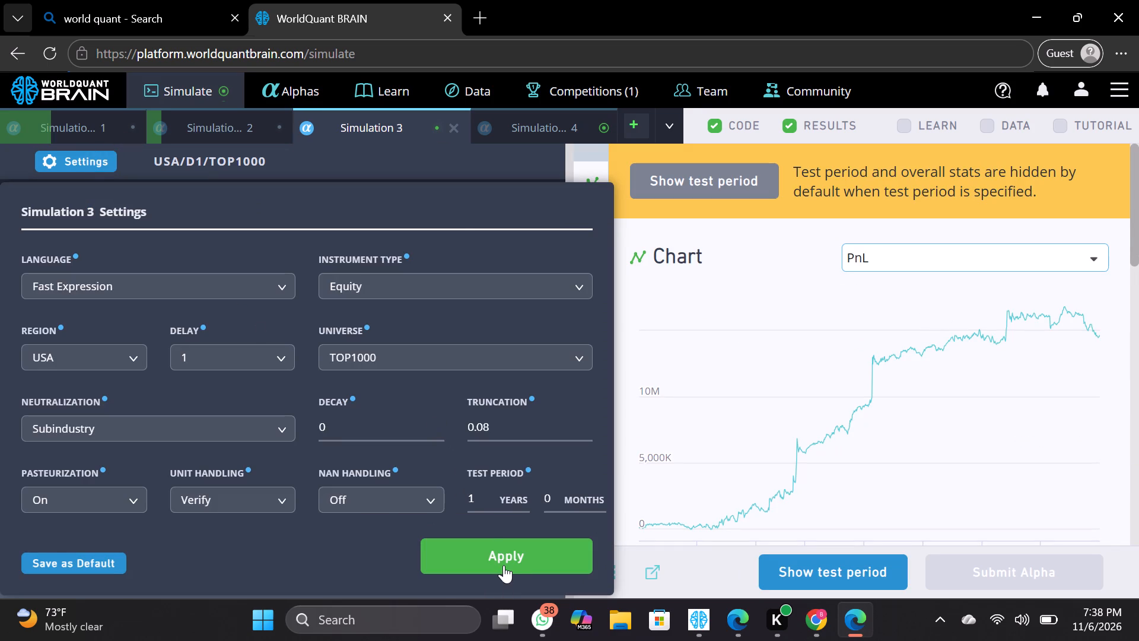
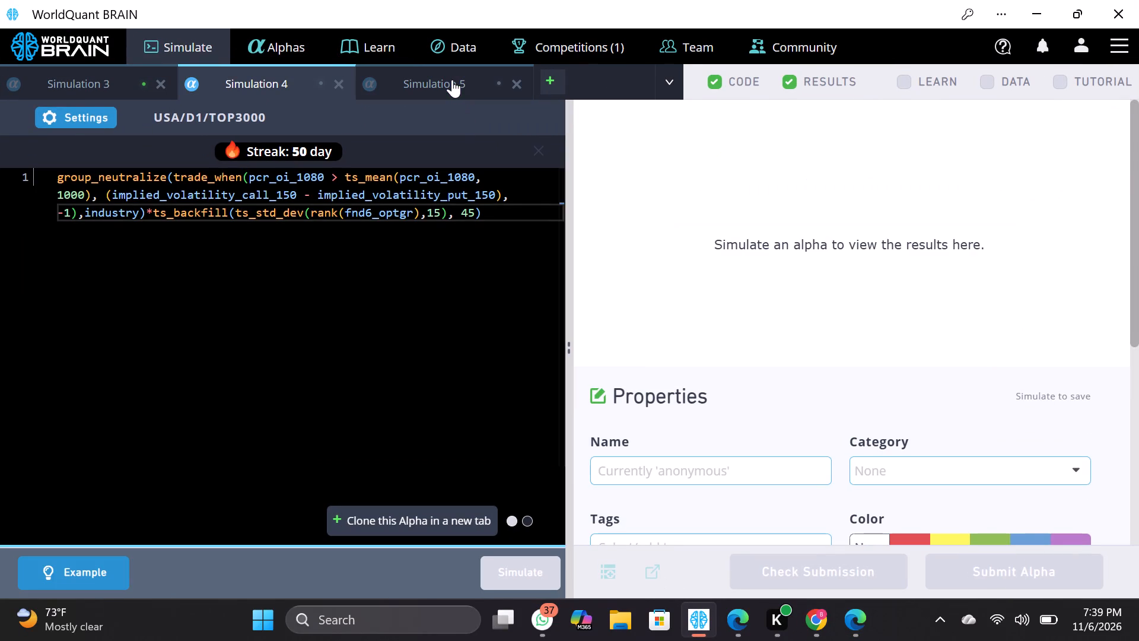
Show Simulation 5's test period results and run its self-correlation check.
scroll(820, 370, "down", 2)
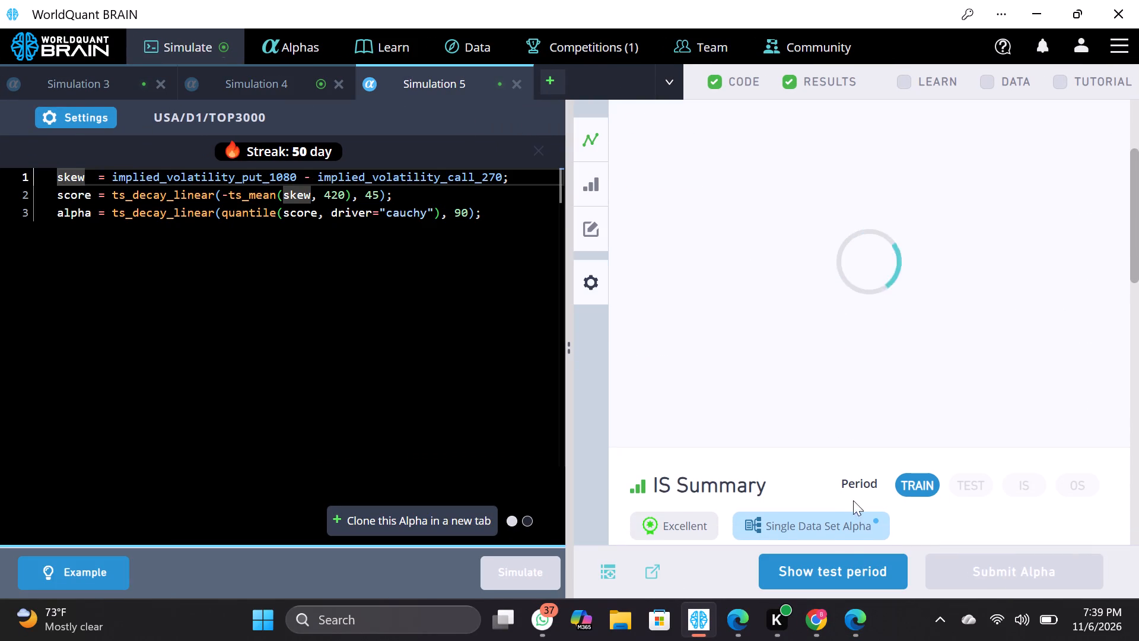
left_click(833, 562)
scroll(869, 516, "down", 1)
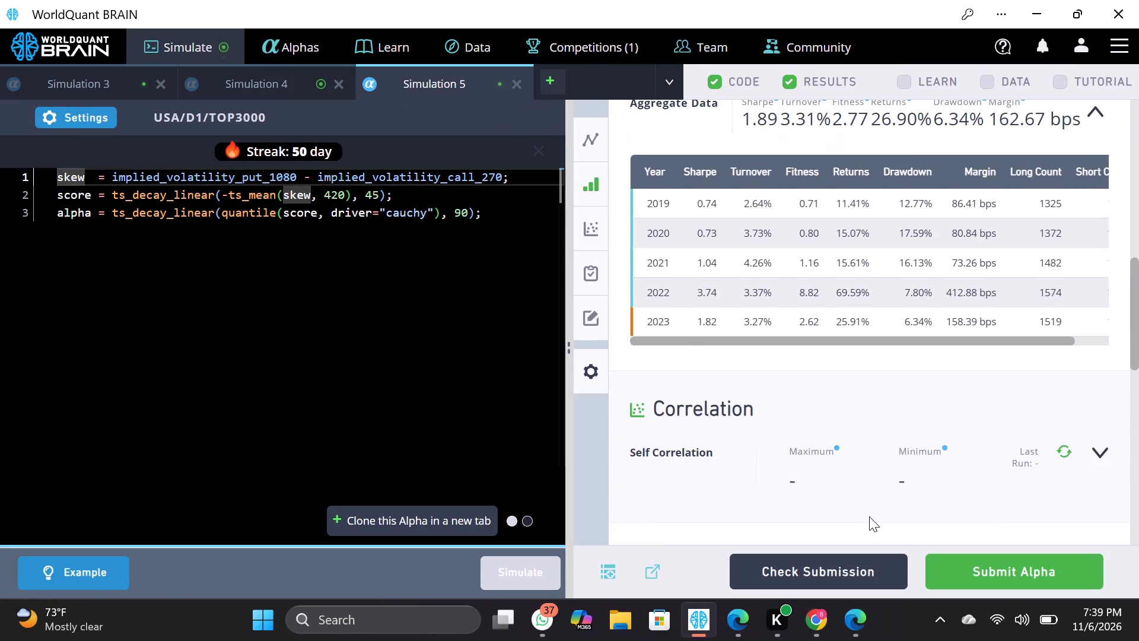
scroll(869, 516, "down", 1)
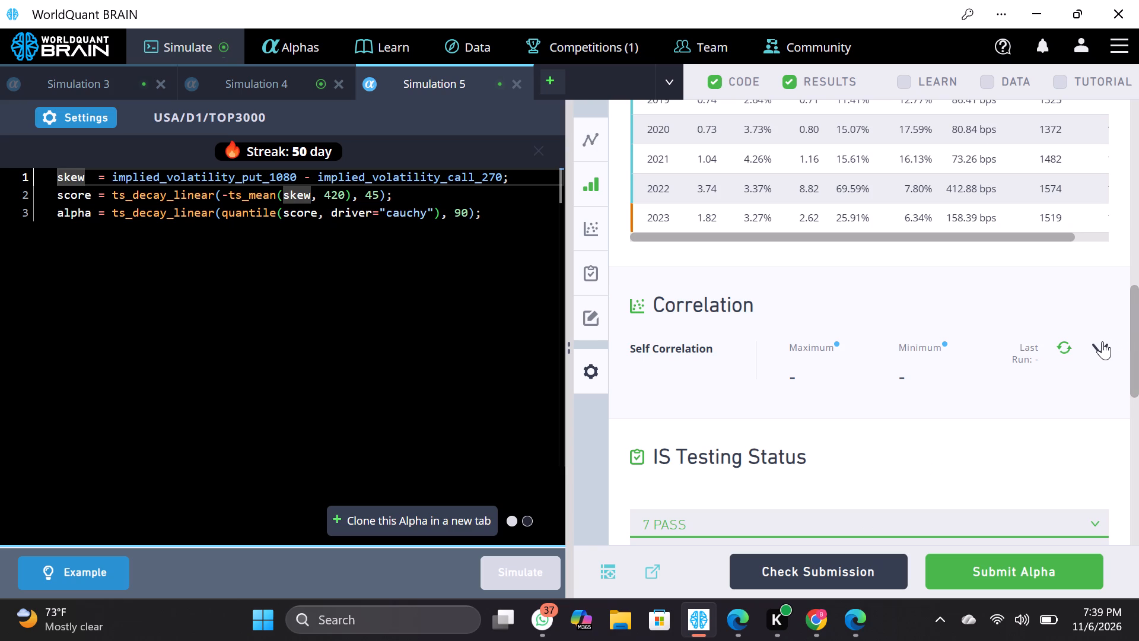
left_click(1102, 341)
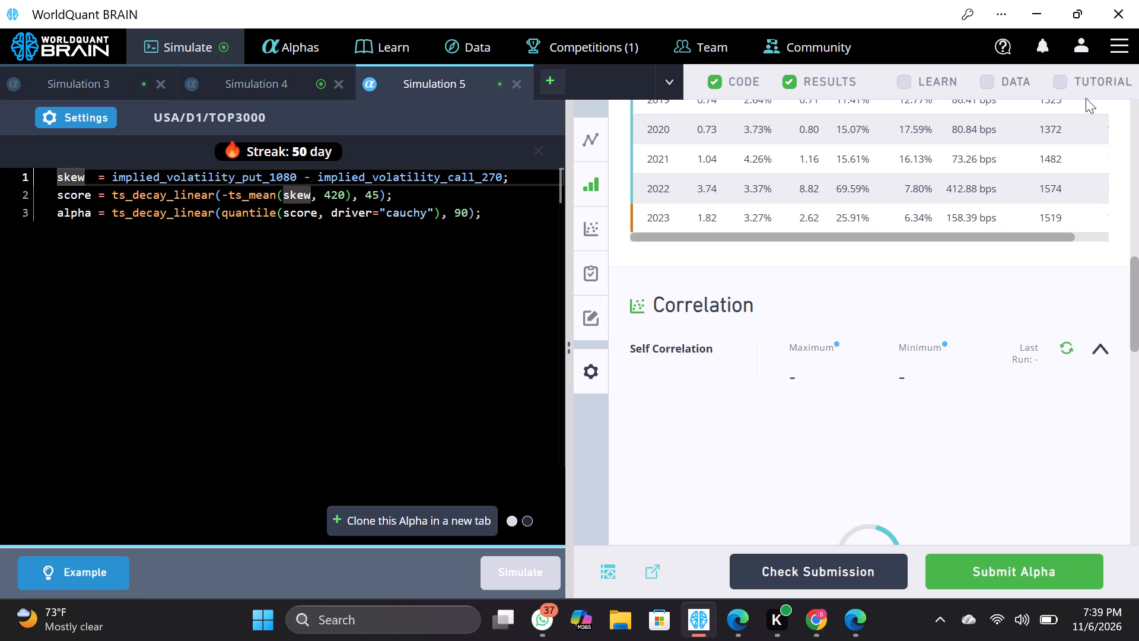
Set Simulation 5's truncation to 0.14, apply the settings and rerun the simulation.
left_click(93, 120)
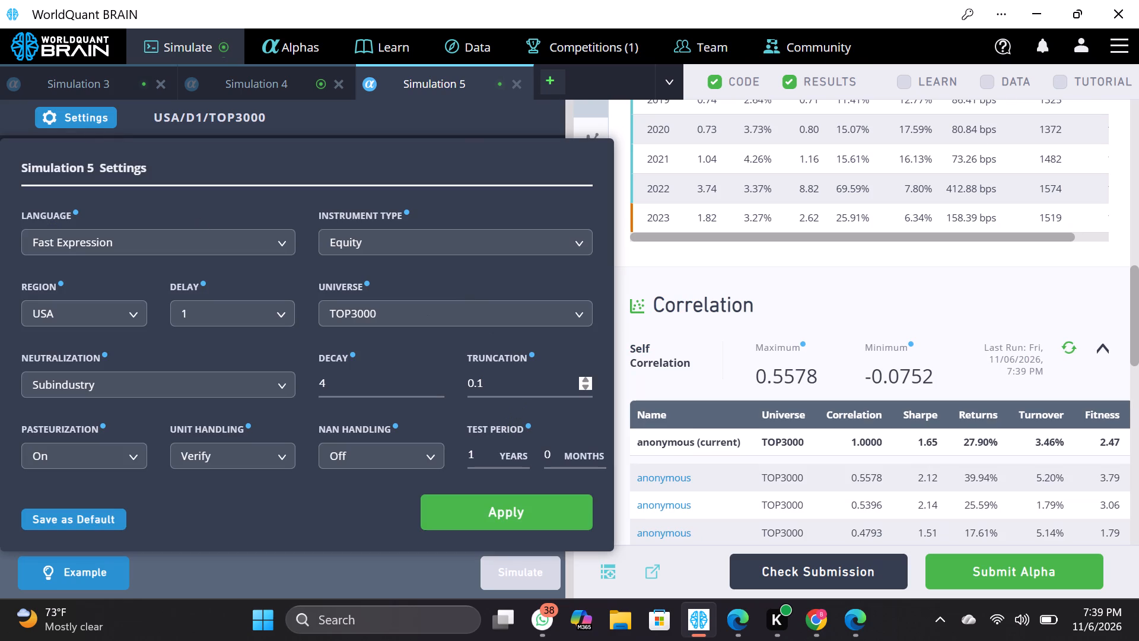
left_click(510, 389)
key("2")
key("BackSpace")
key("4")
left_click(499, 496)
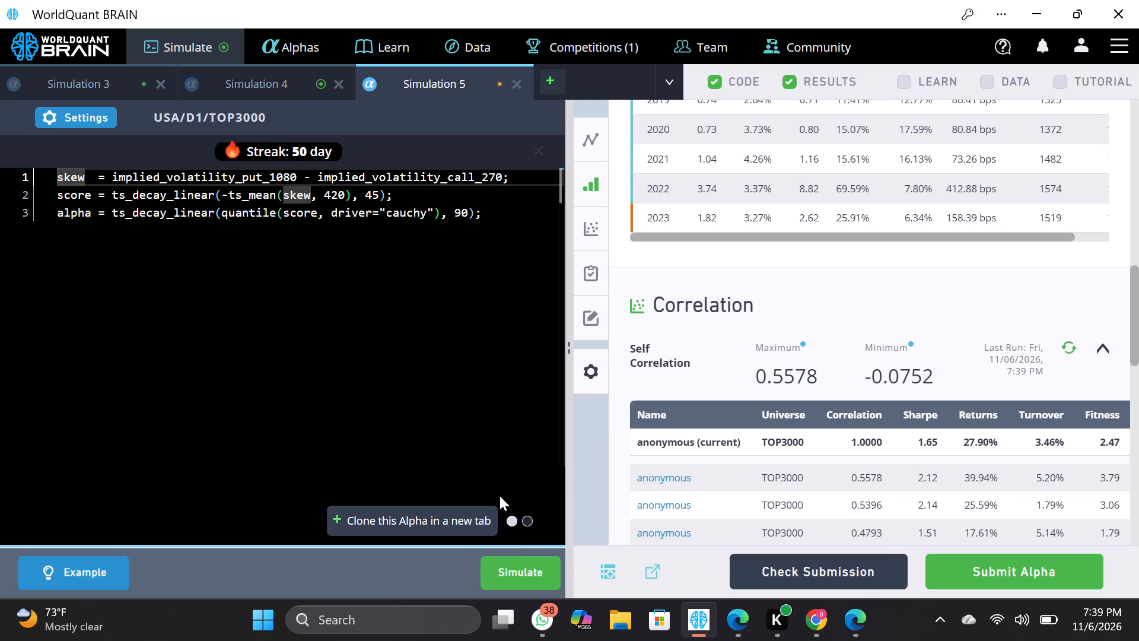
left_click(514, 560)
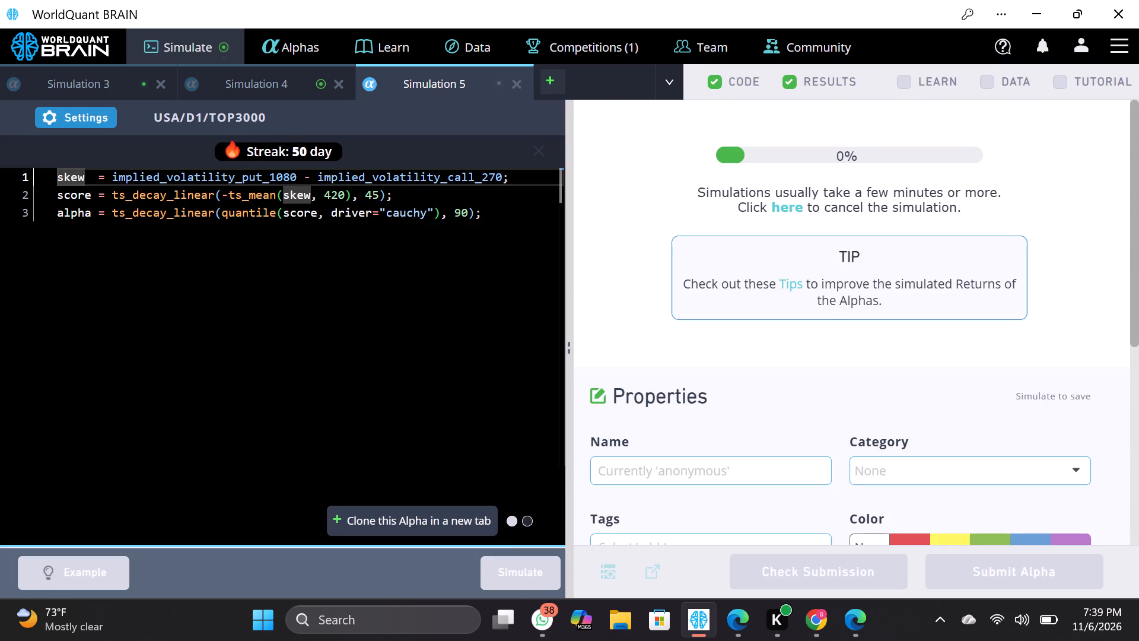
Show Simulation 4's test period results and review its yearly statistics and simulation settings.
left_click(282, 90)
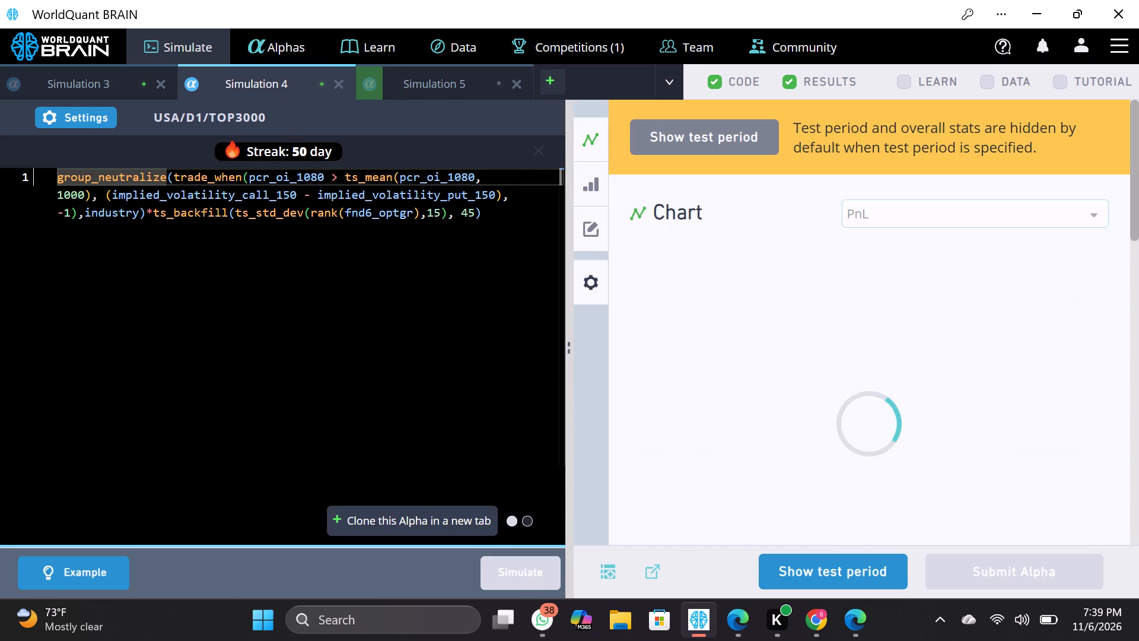
left_click(780, 561)
scroll(812, 483, "down", 1)
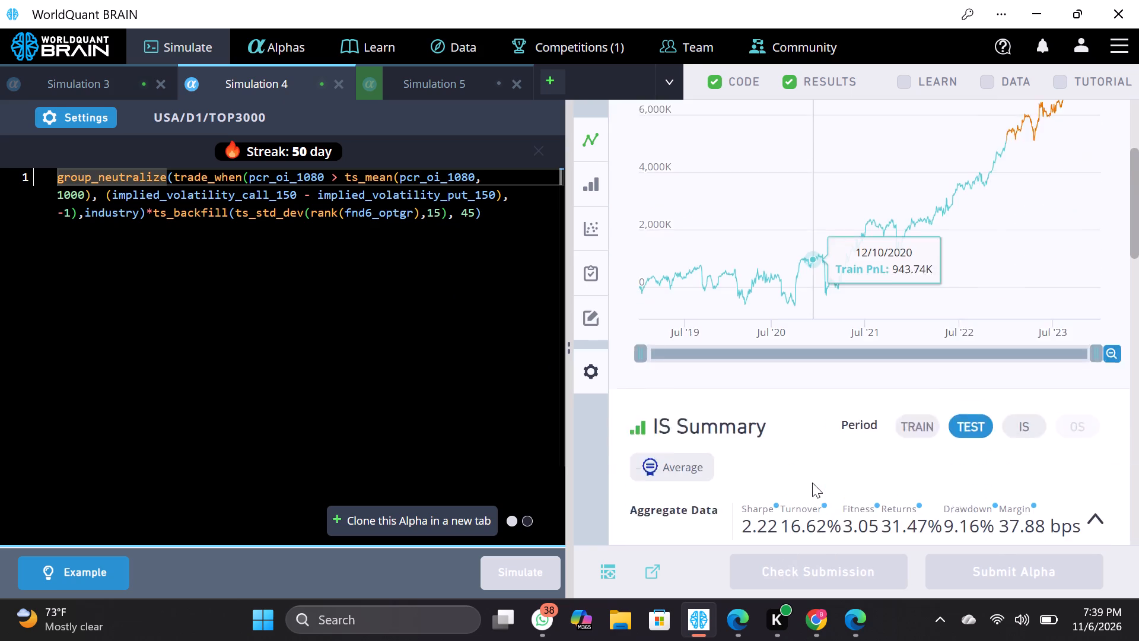
scroll(812, 483, "down", 4)
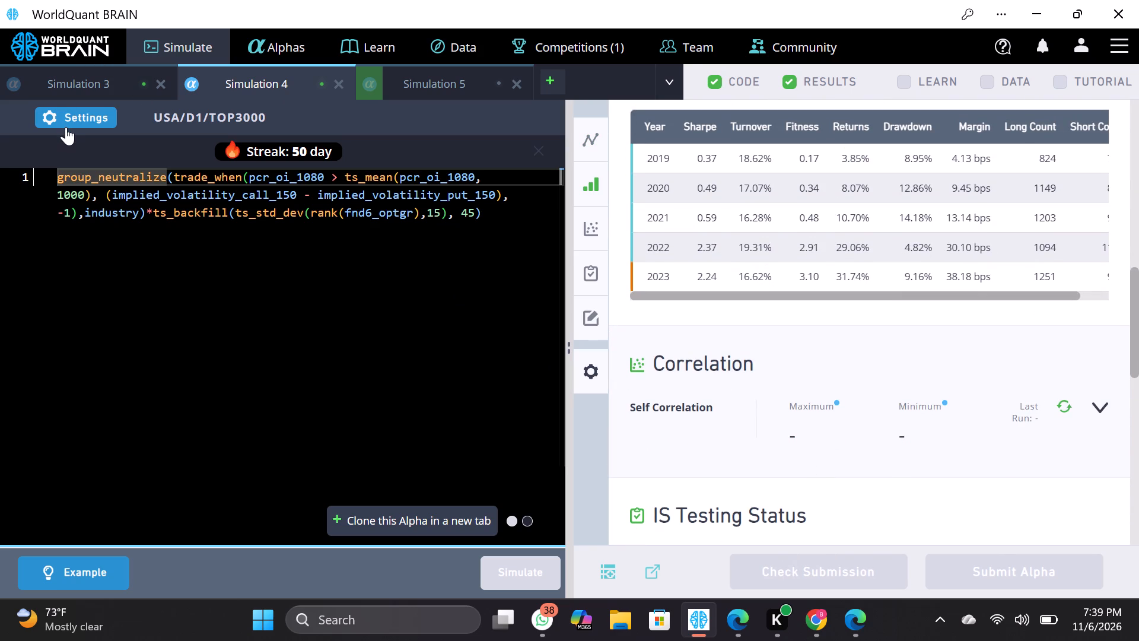
left_click(74, 114)
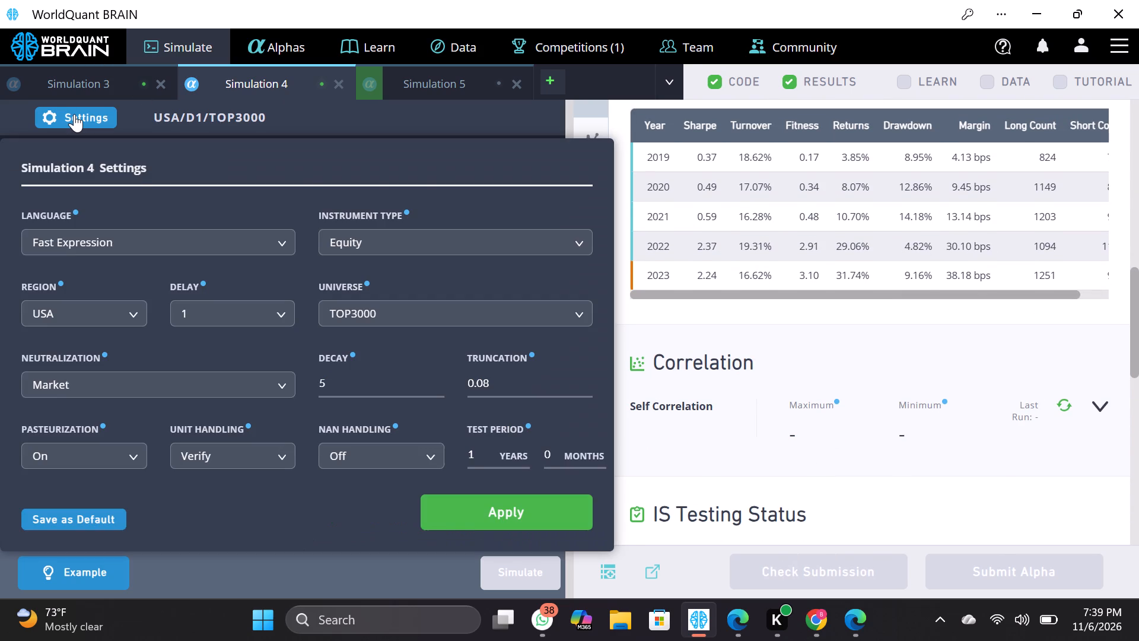
left_click(74, 114)
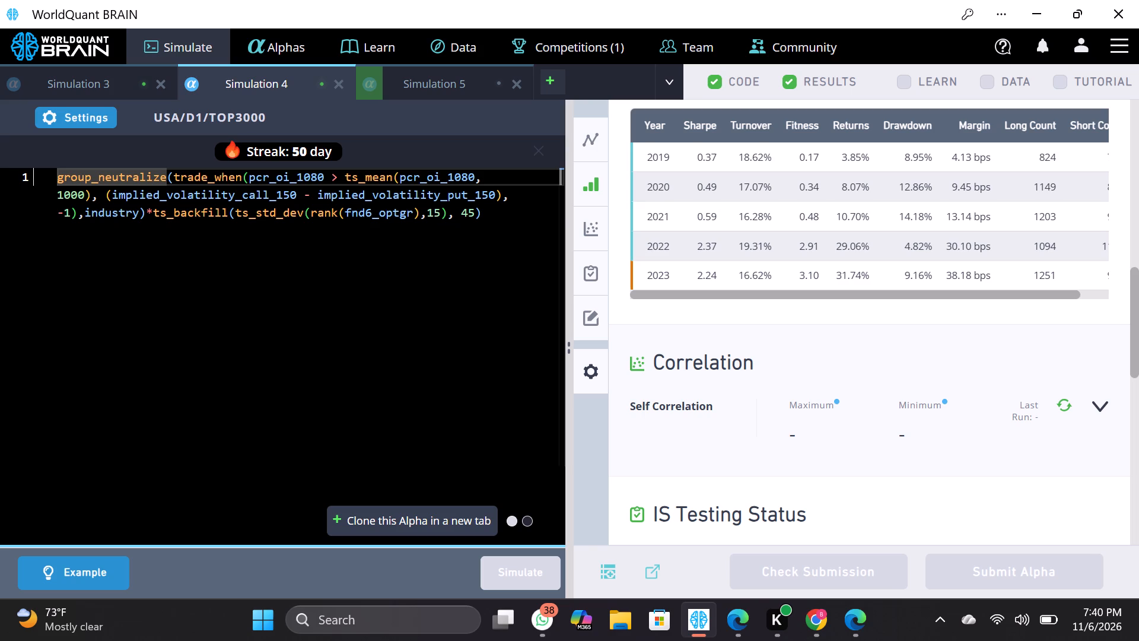
In Simulation 4's expression, set the ts_std_dev window to 960 and the ts_backfill window to 1200.
left_click(443, 211)
key("BackSpace")
key("BackSpace")
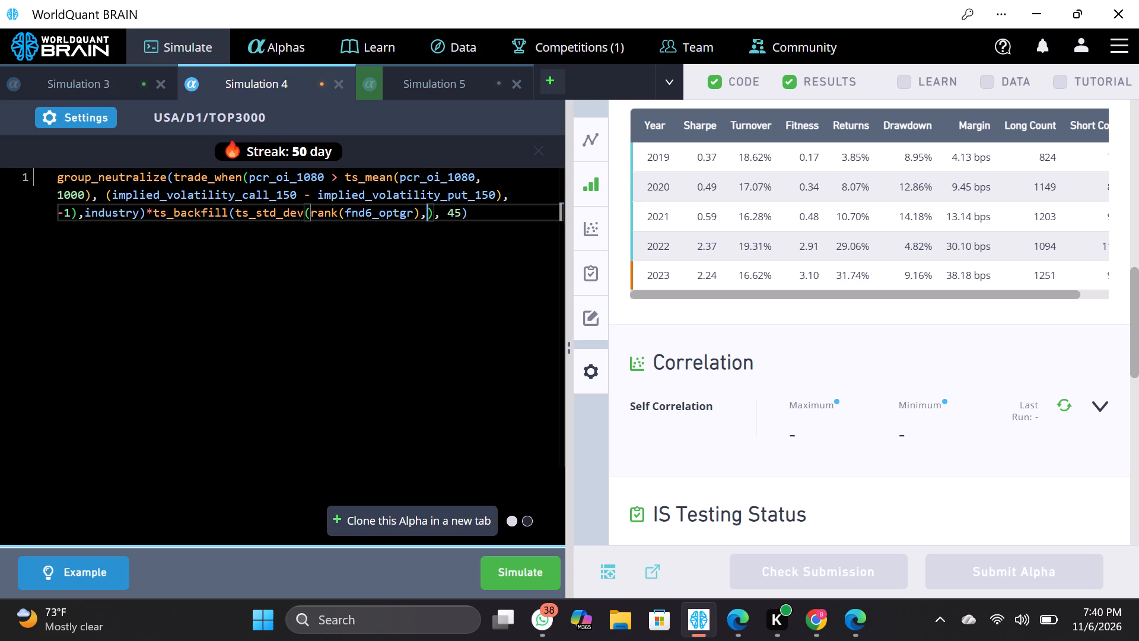
key("9")
type("60")
left_click(479, 207)
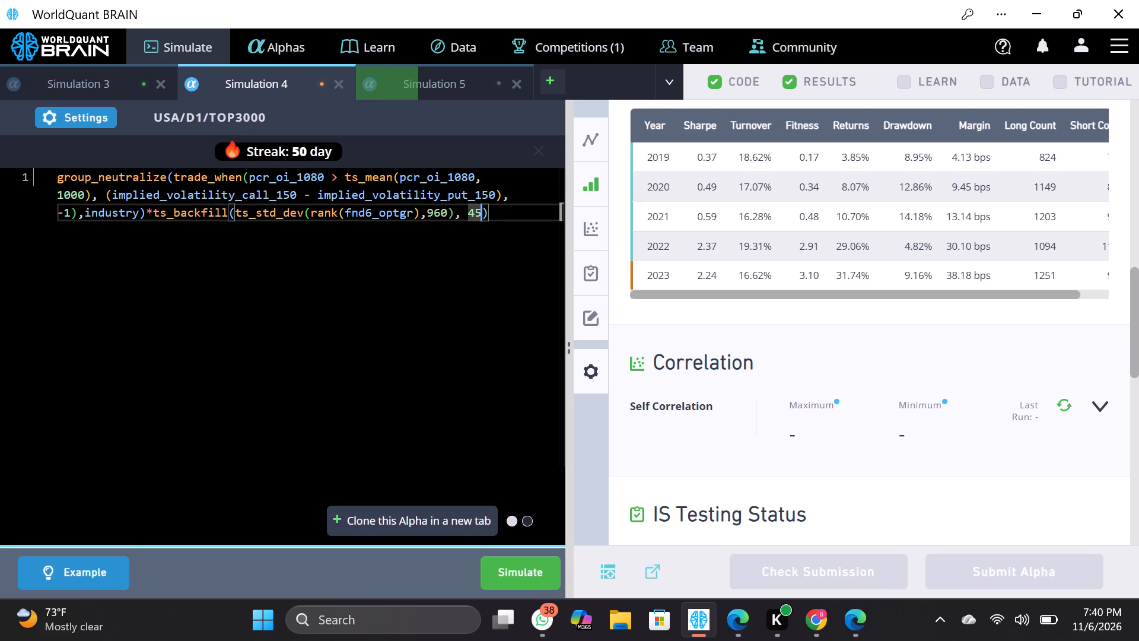
key("BackSpace")
key("BackSpace")
type("1200")
Replace the call volatility field in Simulation 4's expression with implied_volatility_call_1080.
left_click(291, 196)
left_click(298, 195)
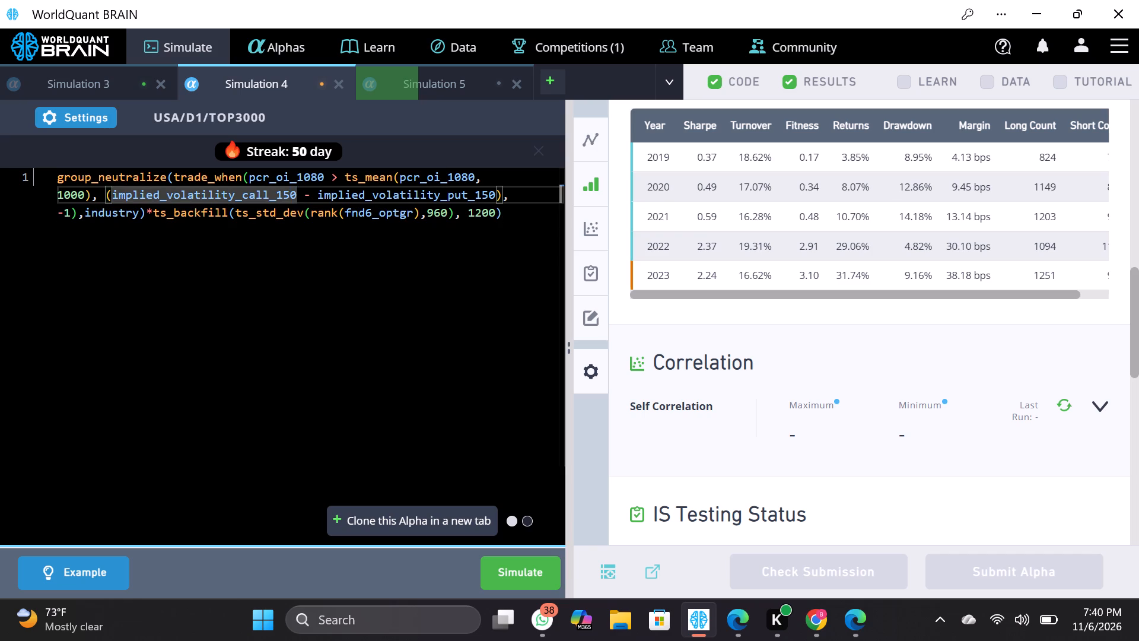
key("BackSpace")
key("BackSpace")
key("0")
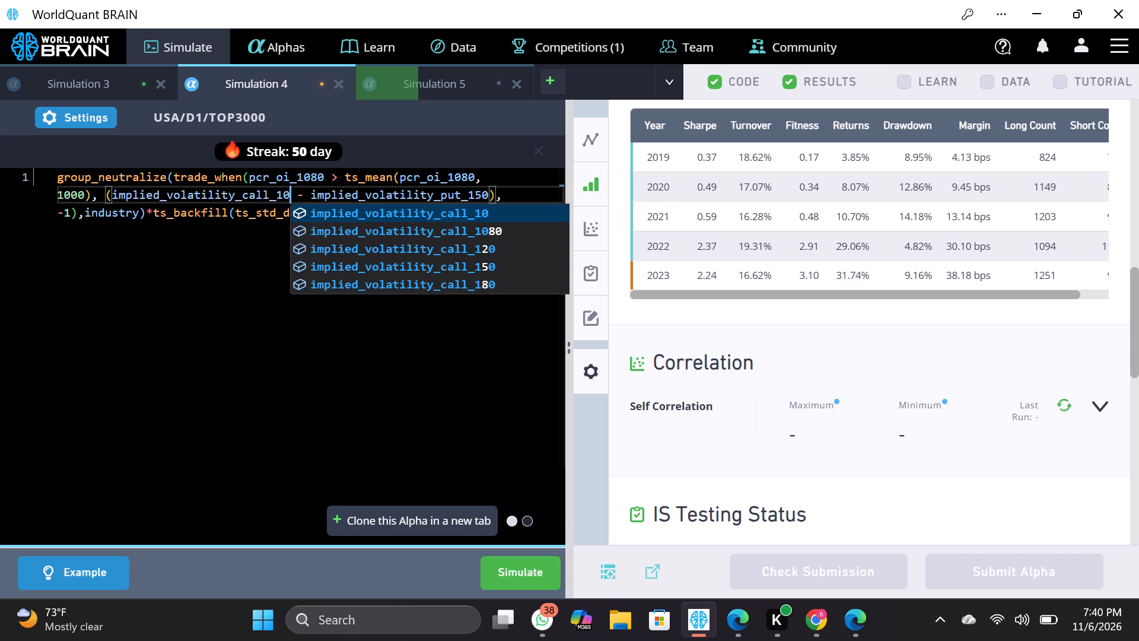
left_click(324, 227)
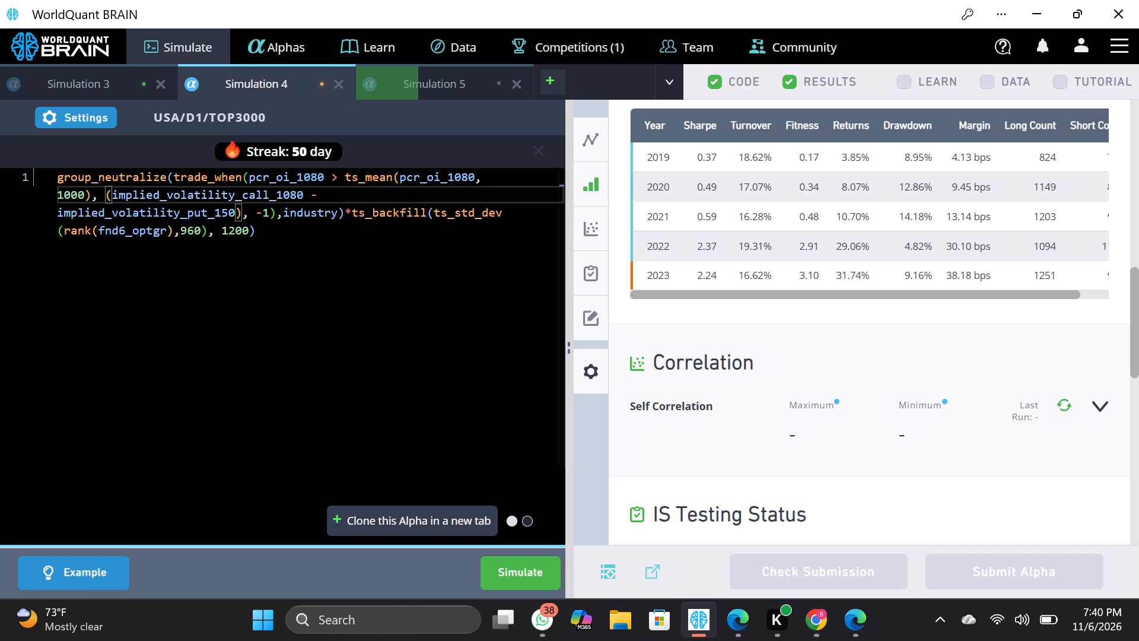
Change the put volatility field in Simulation 4's expression to implied_volatility_put_30, keeping the ts_backfill term intact.
left_click(230, 206)
key("BackSpace")
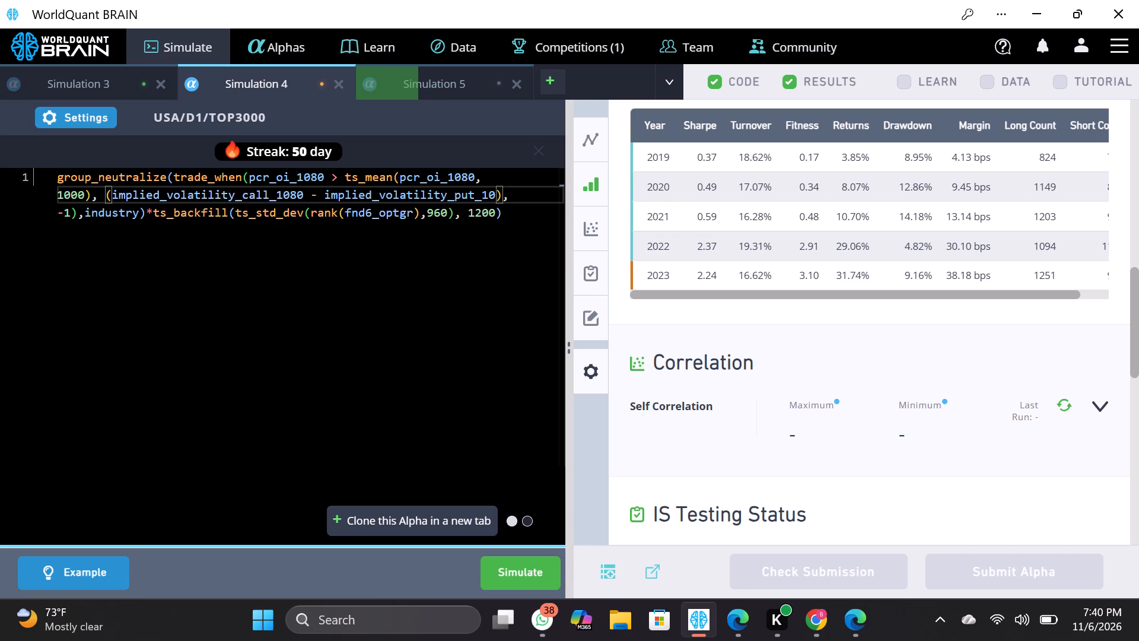
key("BackSpace")
left_click(230, 206)
key("3")
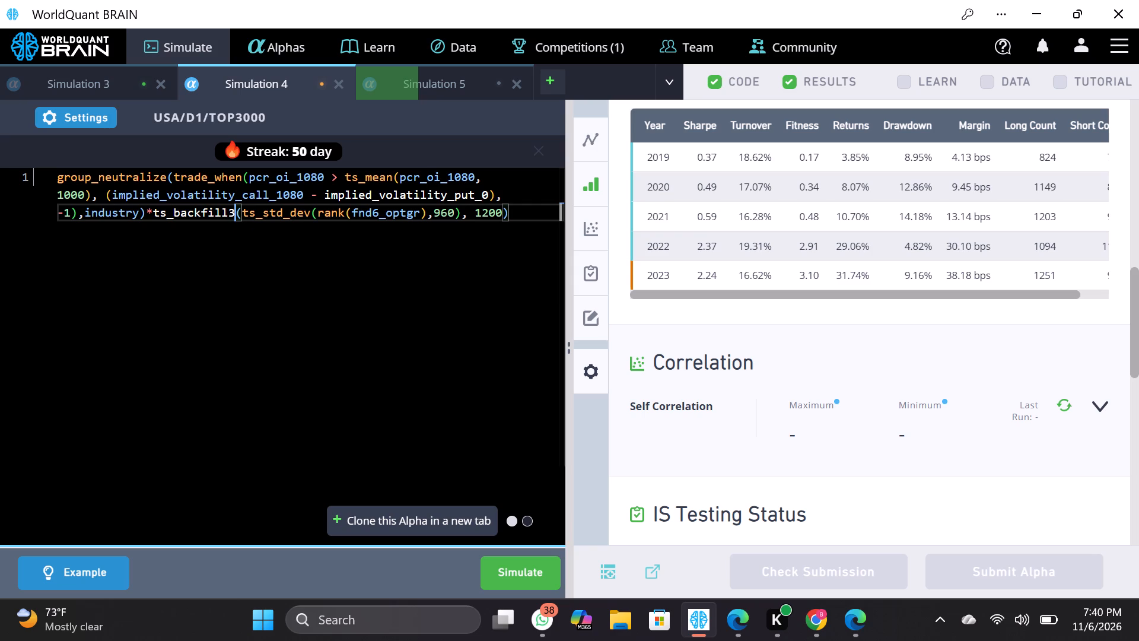
left_click(253, 232)
key("BackSpace")
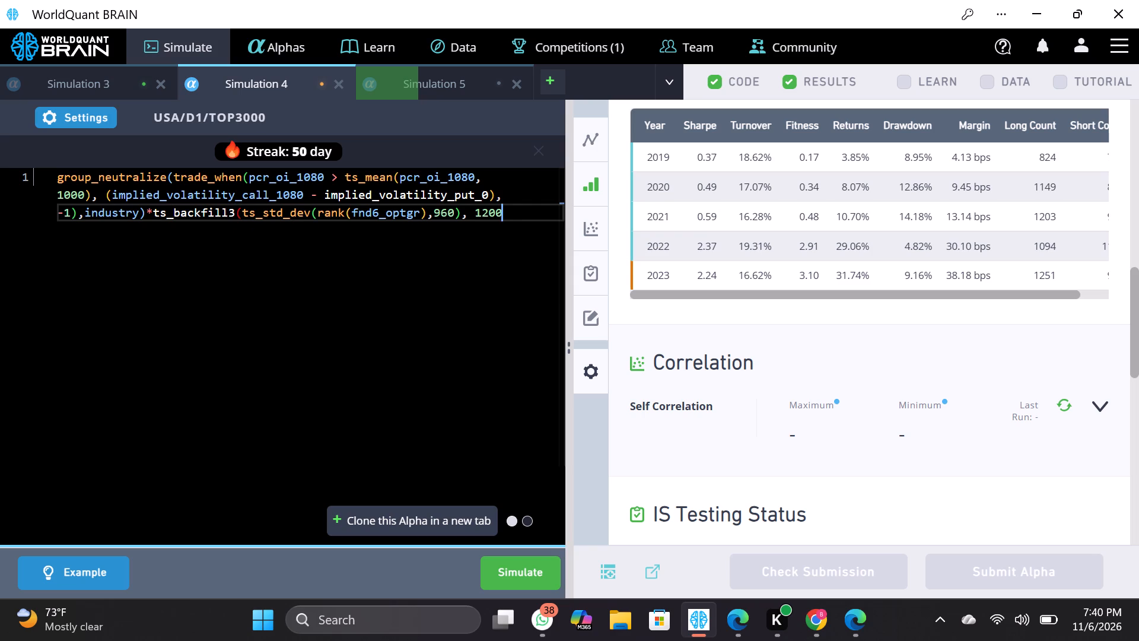
left_click(237, 210)
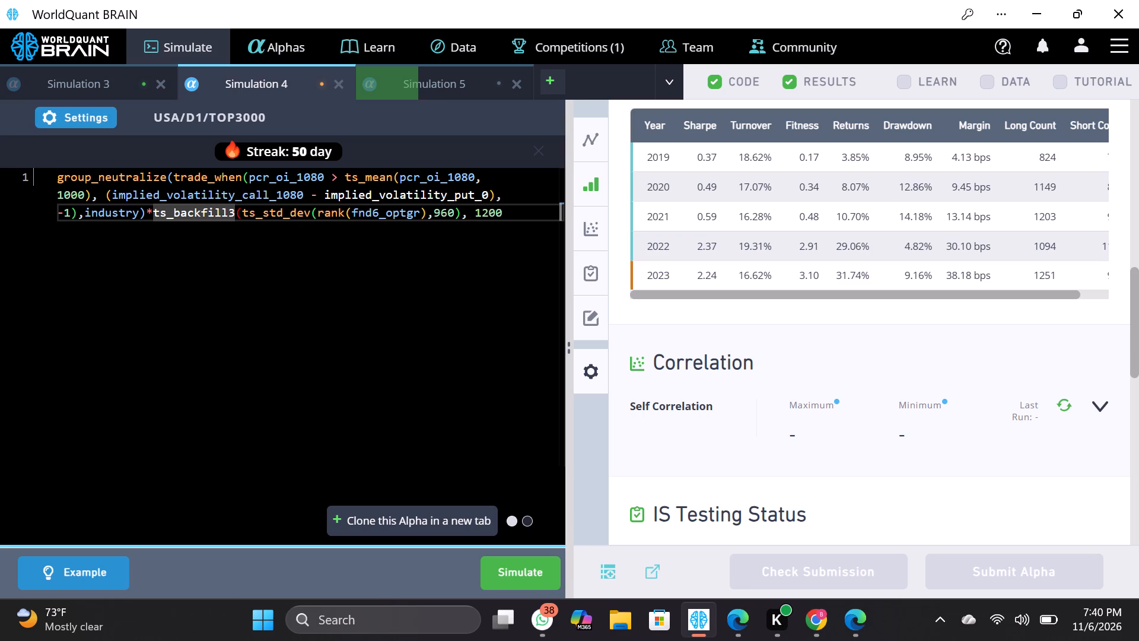
key("BackSpace")
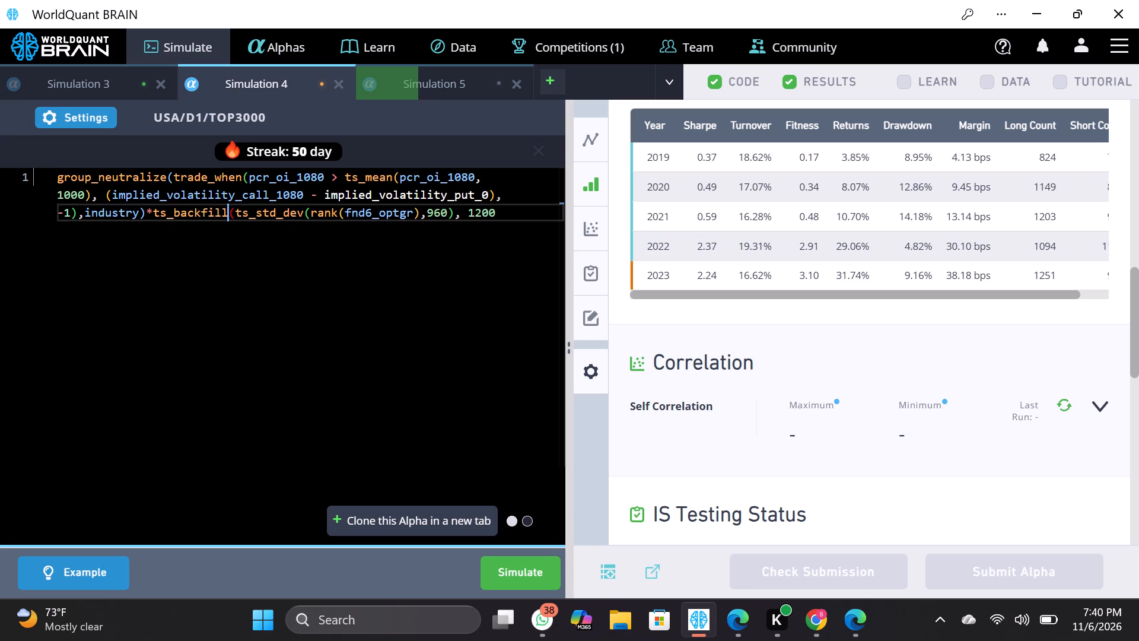
left_click(505, 221)
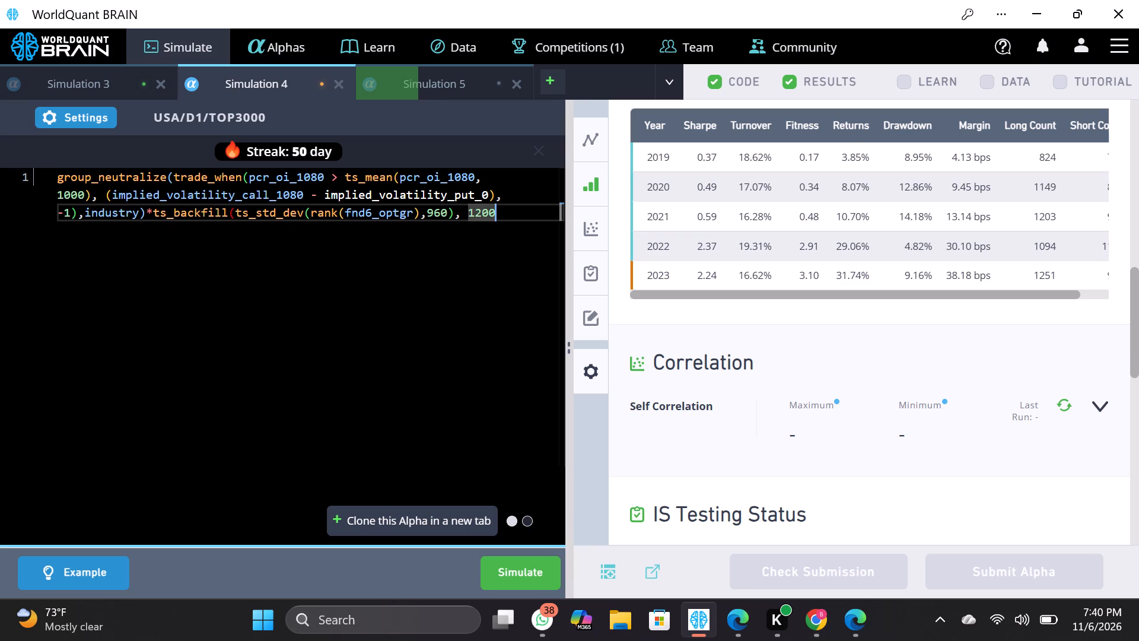
key("ctrl+0")
key("shift+parenright")
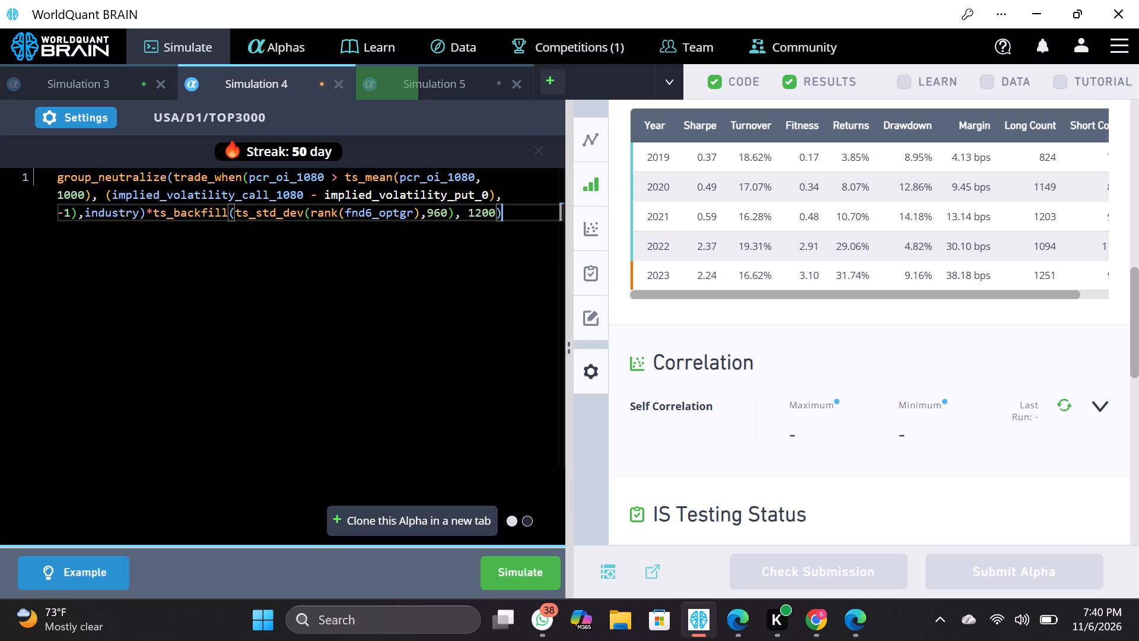
left_click(482, 193)
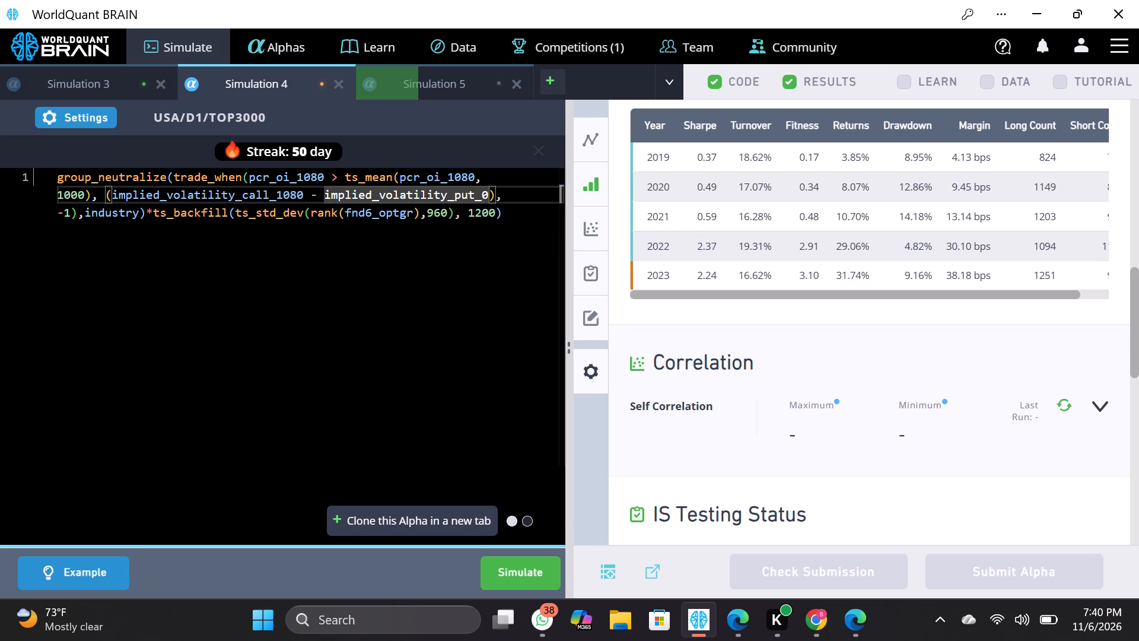
key("3")
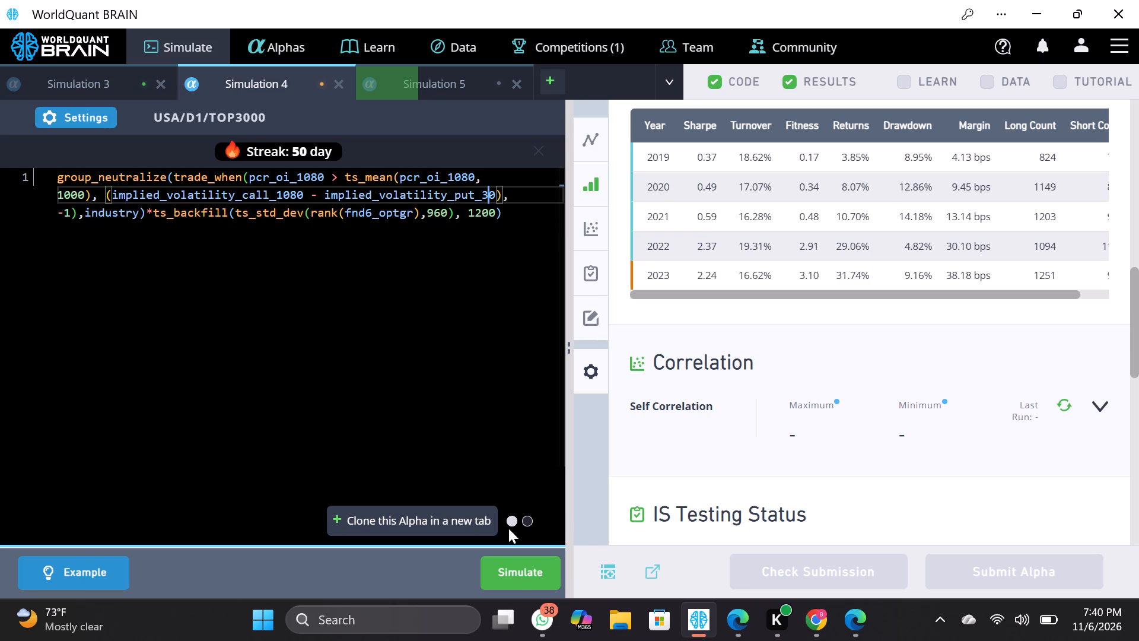
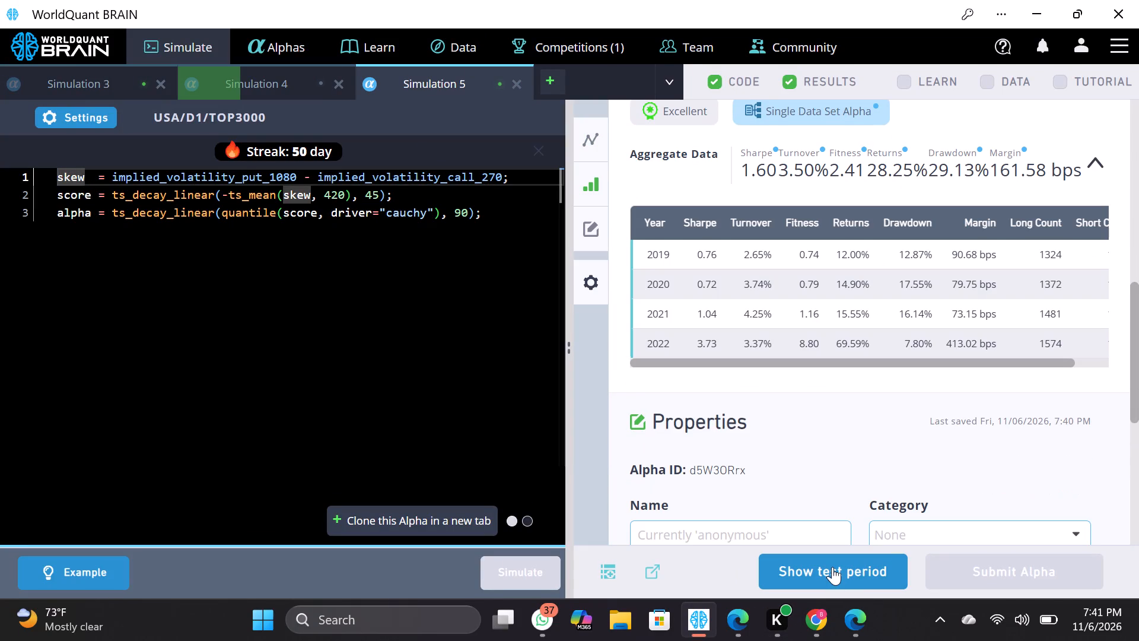
Show Simulation 5's test period results and run the self-correlation check with its detailed breakdown expanded.
left_click(832, 566)
scroll(850, 485, "down", 2)
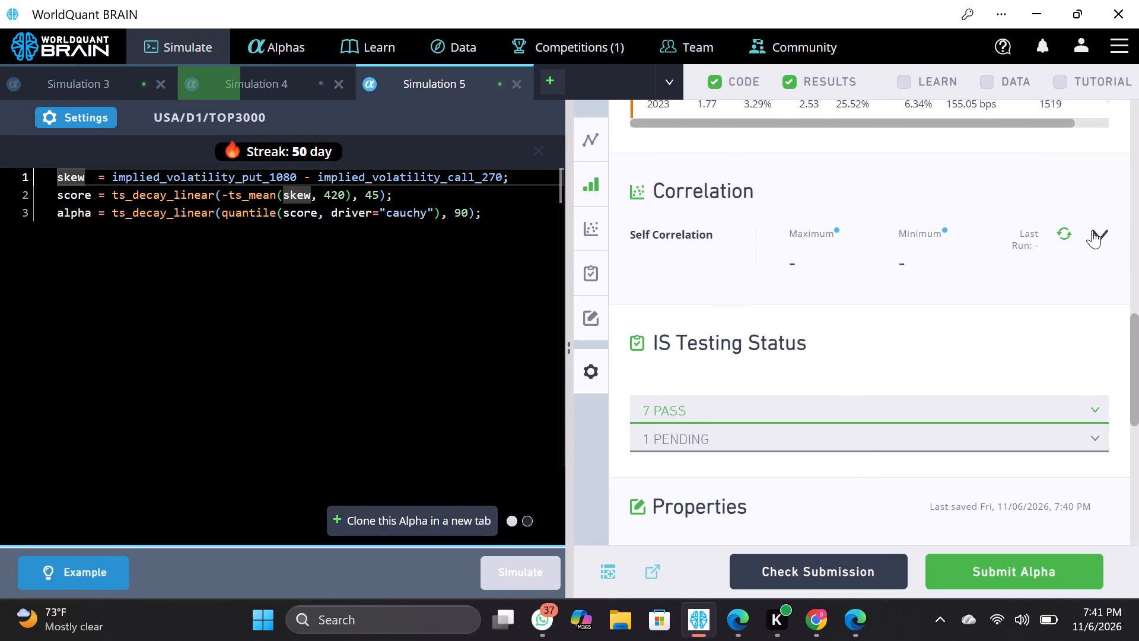
left_click(1093, 230)
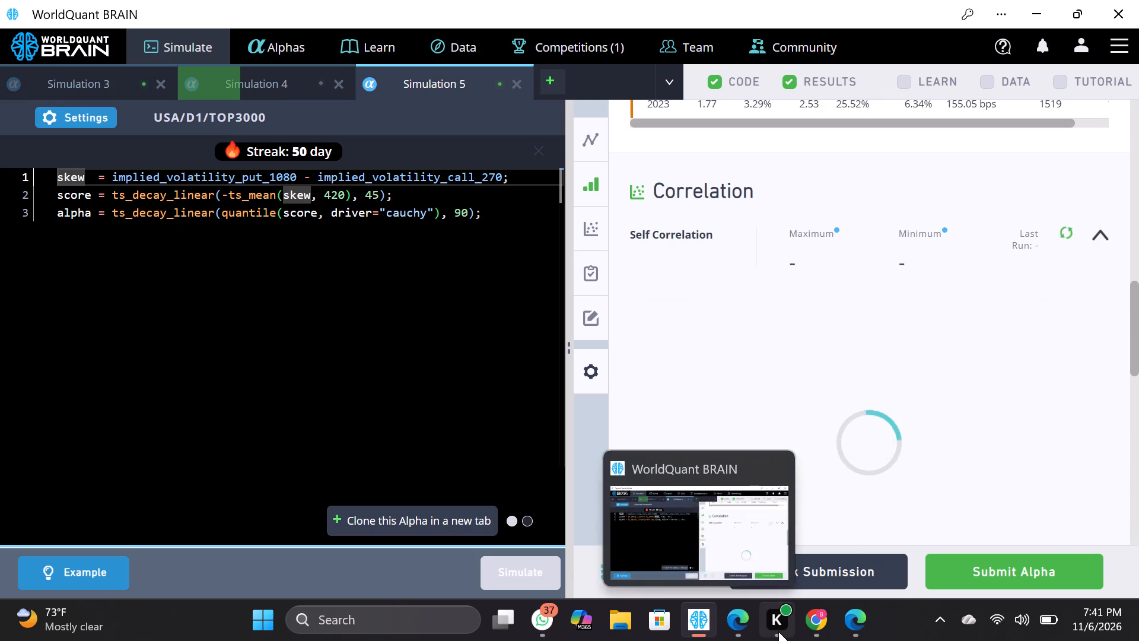
Turn on Bluetooth in the Windows quick settings and select the LM-1105 audio device for connection.
left_click(989, 608)
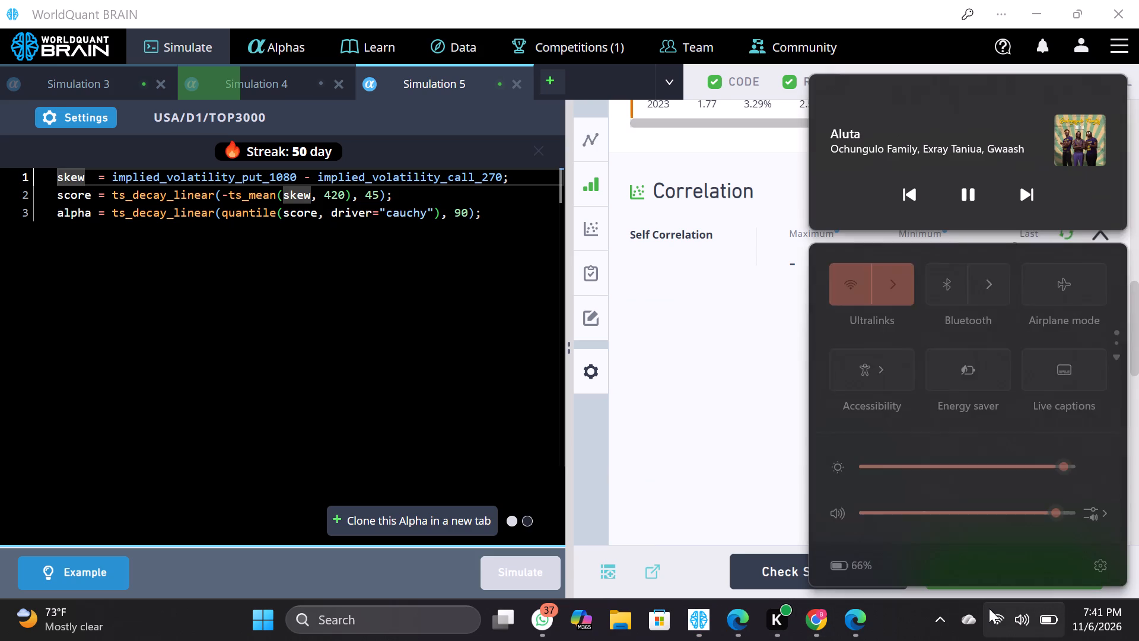
left_click(987, 271)
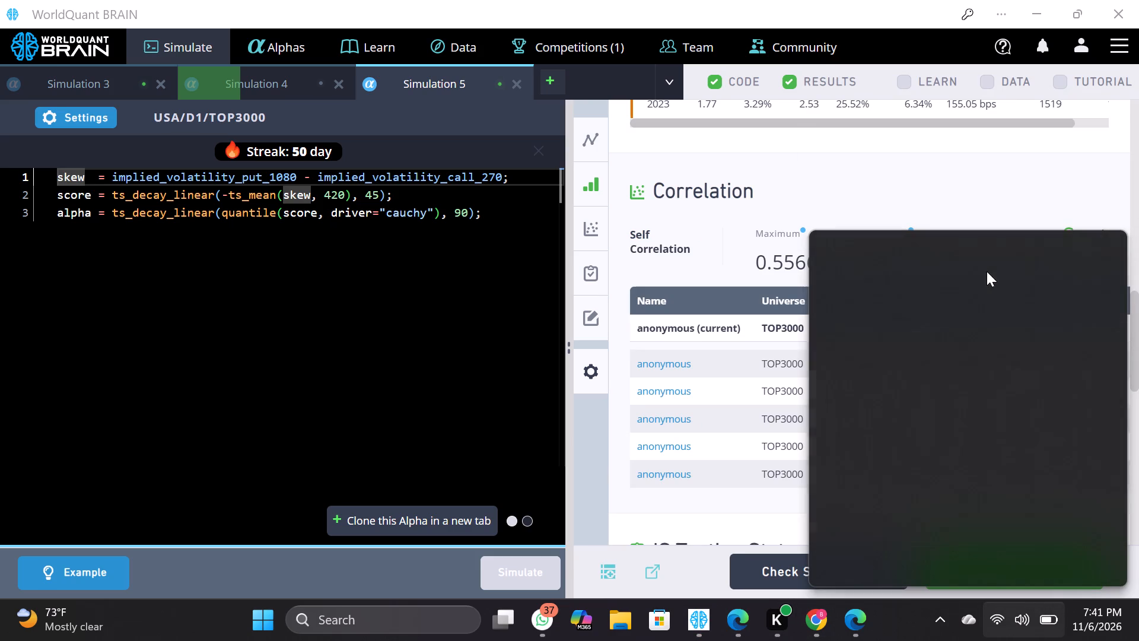
left_click(1094, 248)
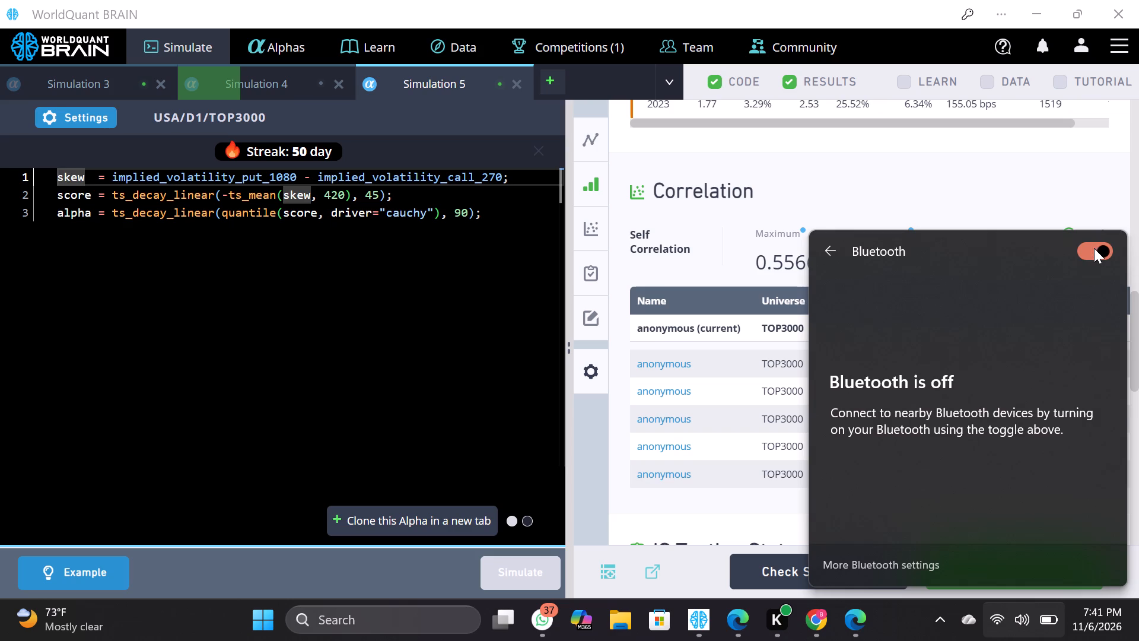
left_click(960, 344)
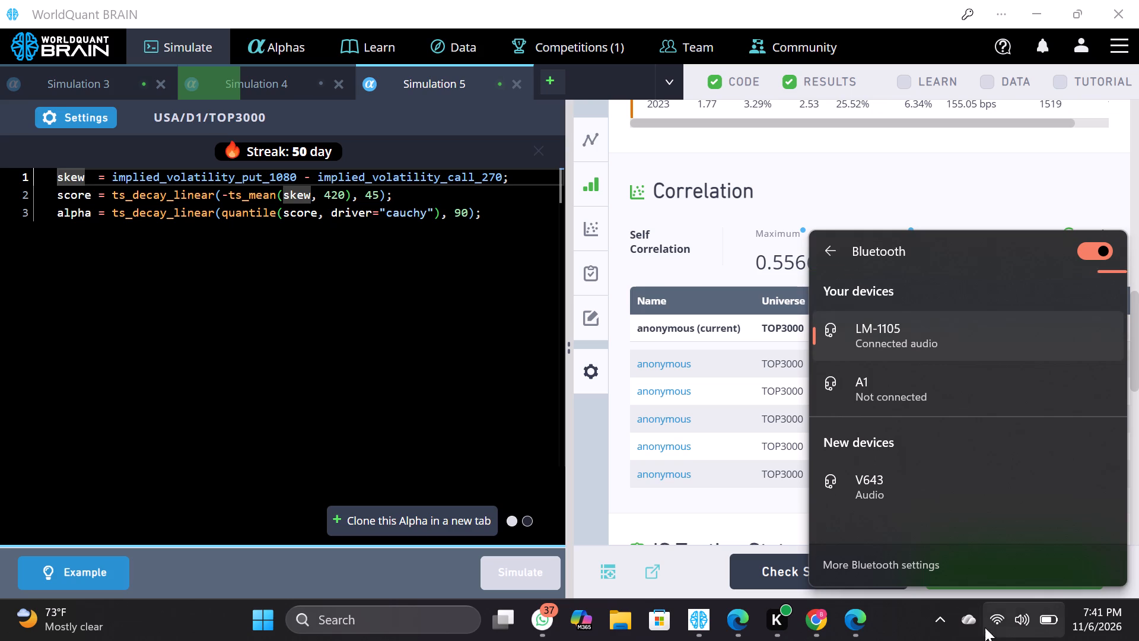
Turn Bluetooth off in the Windows quick settings and return to the simulation page.
left_click(1013, 619)
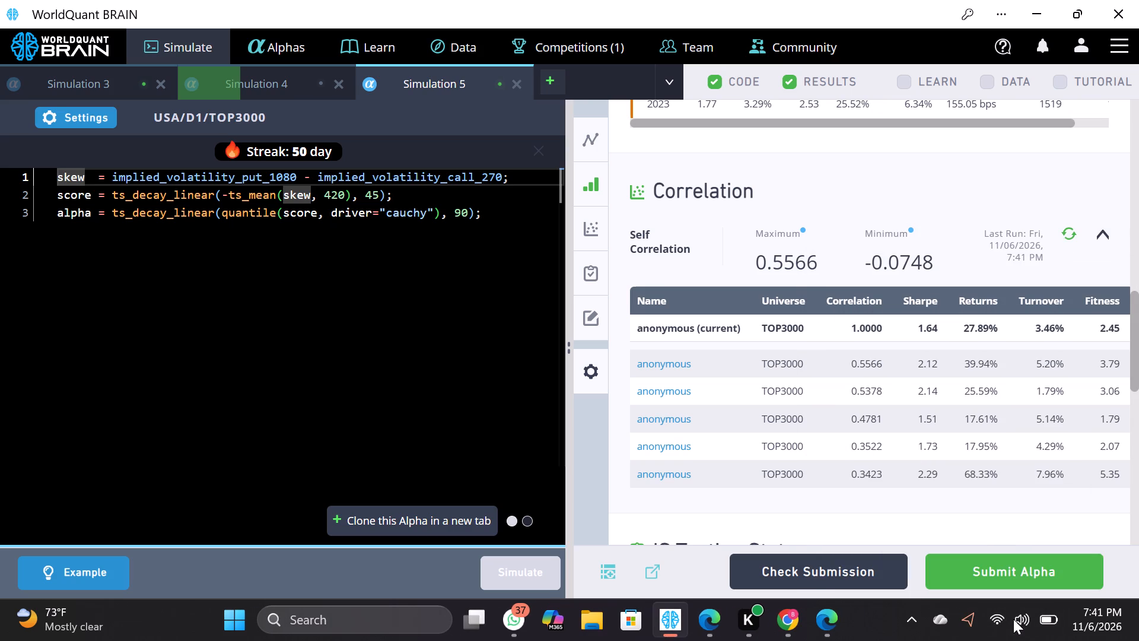
left_click(1013, 619)
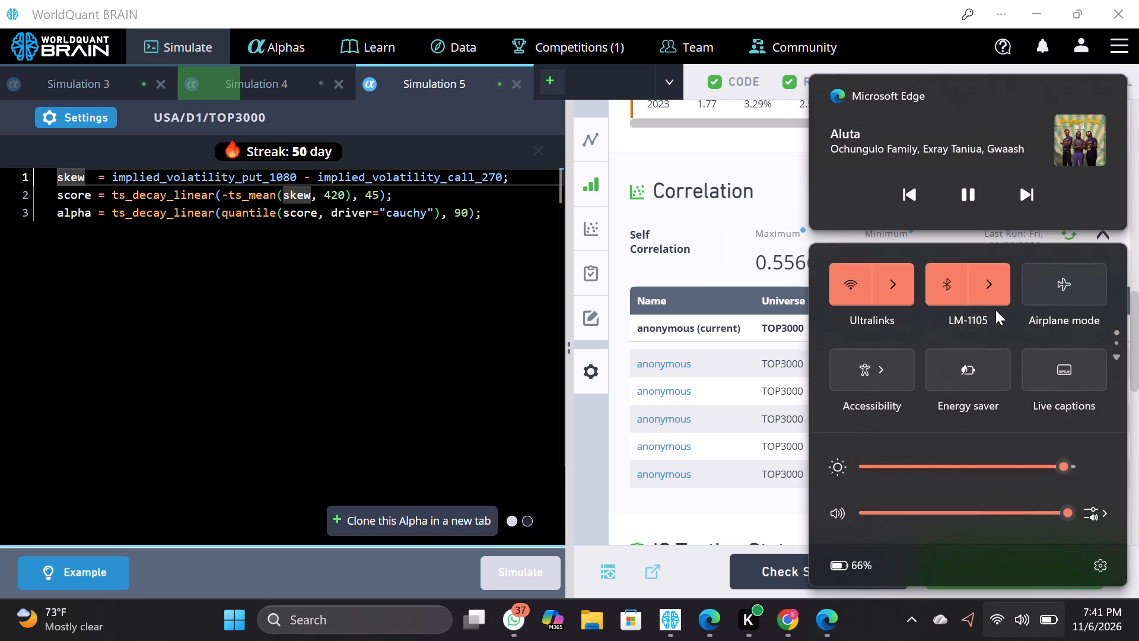
left_click(961, 291)
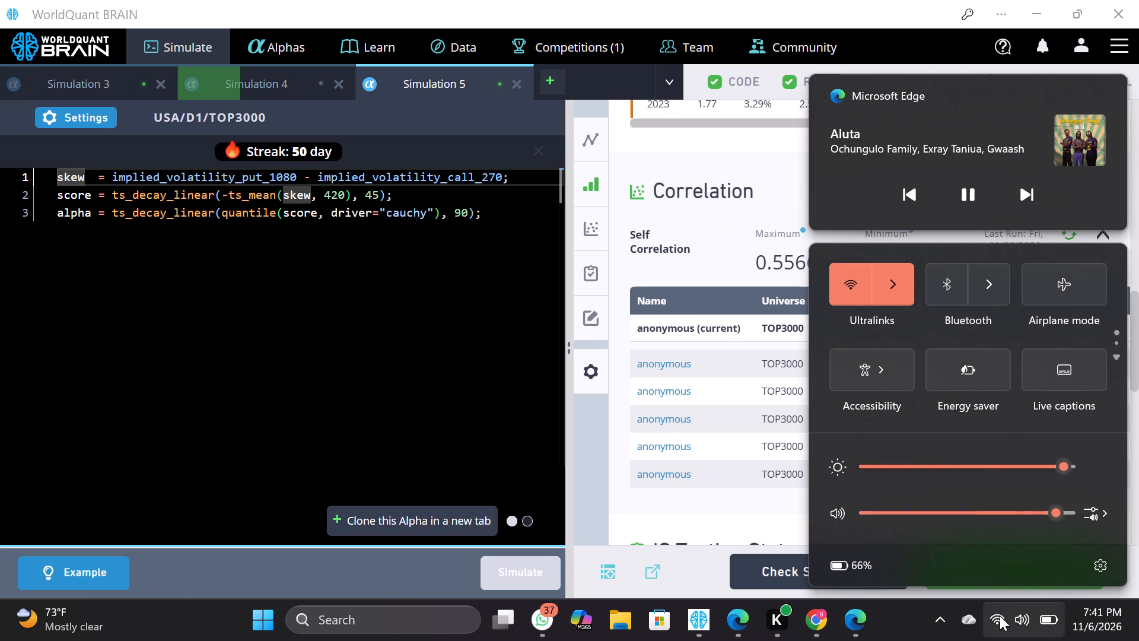
left_click(997, 619)
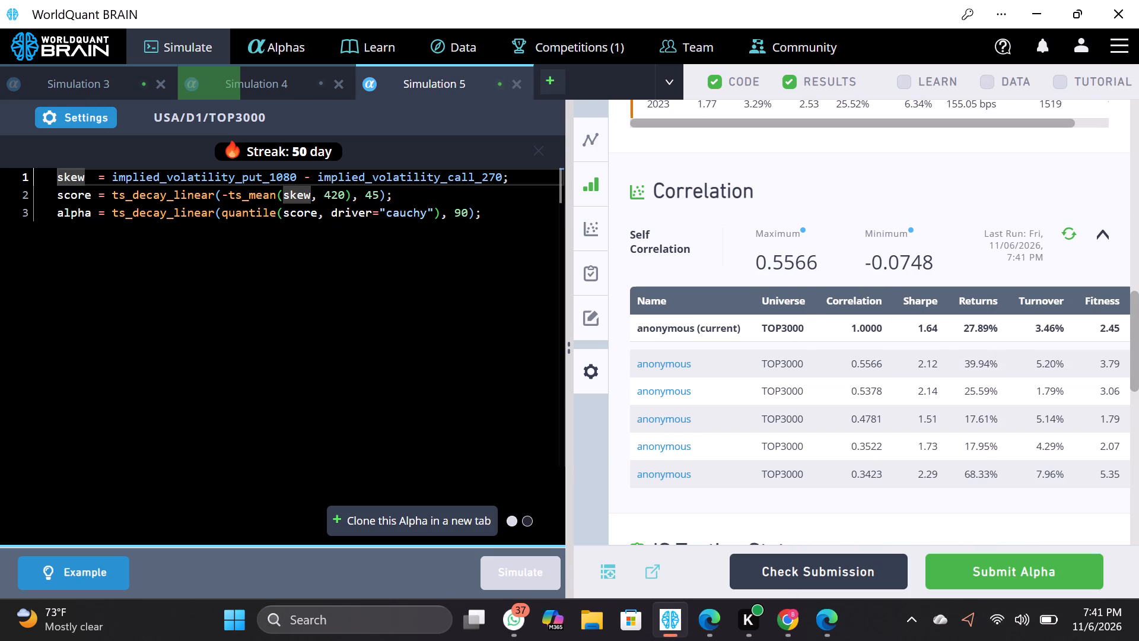
Set Simulation 5's truncation to 0.19 and decay to 1 in its simulation settings, and apply them.
left_click(105, 117)
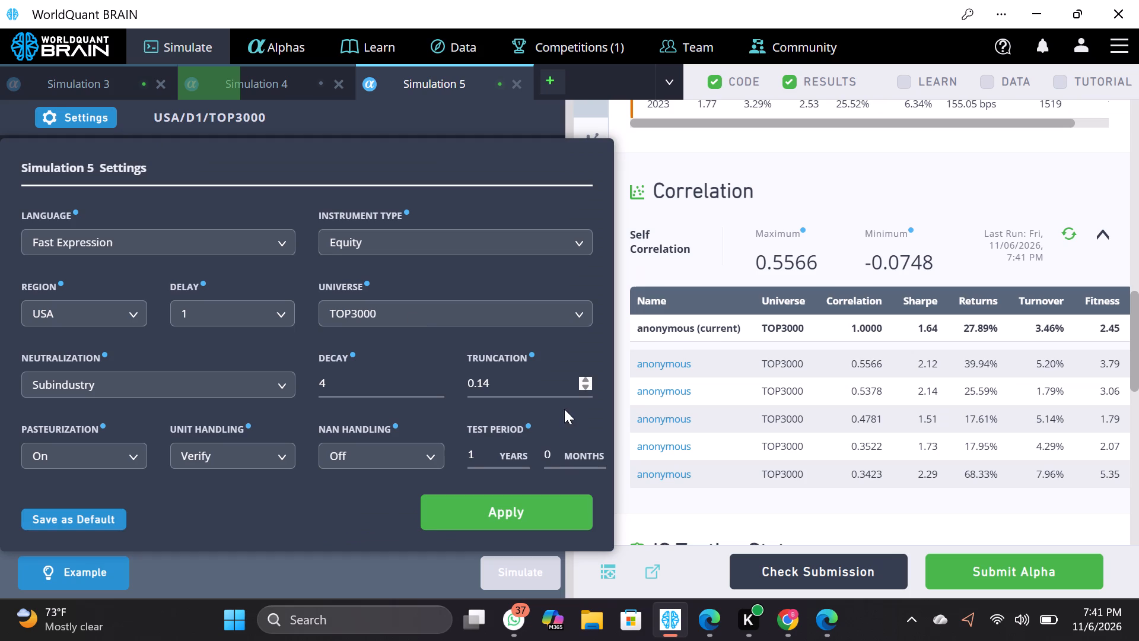
left_click(532, 393)
key("BackSpace")
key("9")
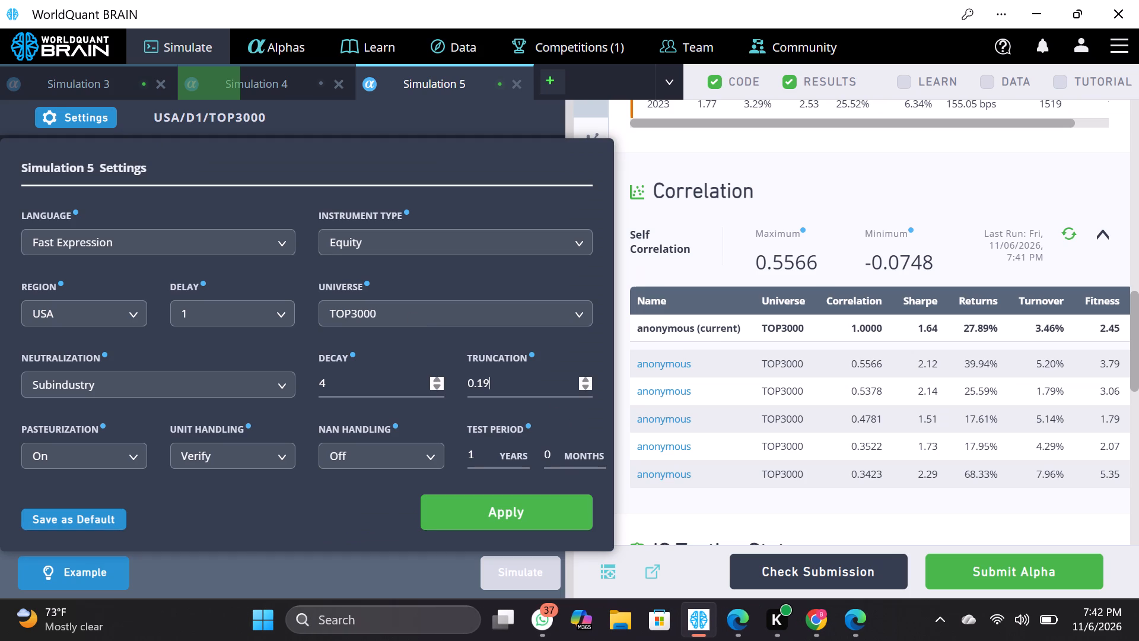
left_click(377, 394)
key("BackSpace")
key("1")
left_click(450, 511)
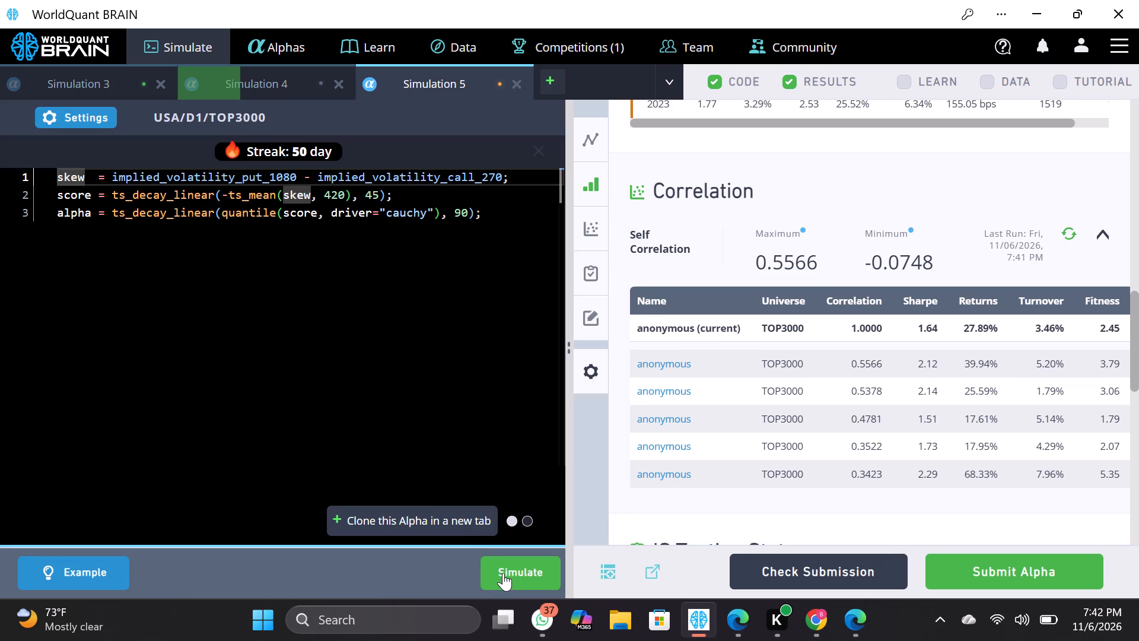
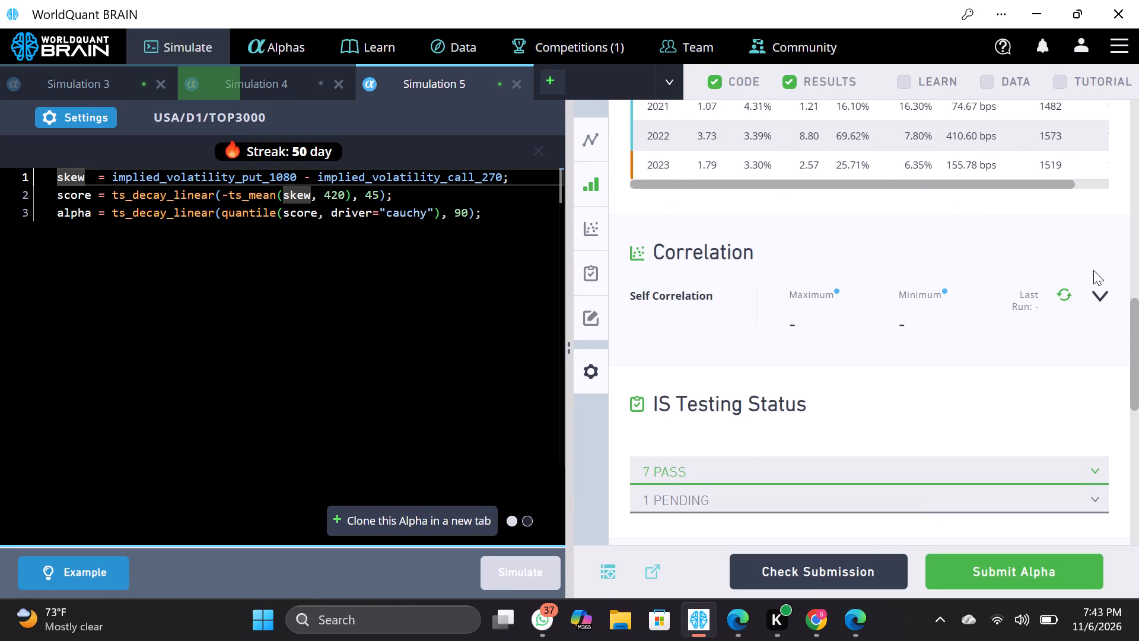
Run Simulation 5's self-correlation check by expanding its detailed breakdown in the Correlation section.
left_click(1108, 291)
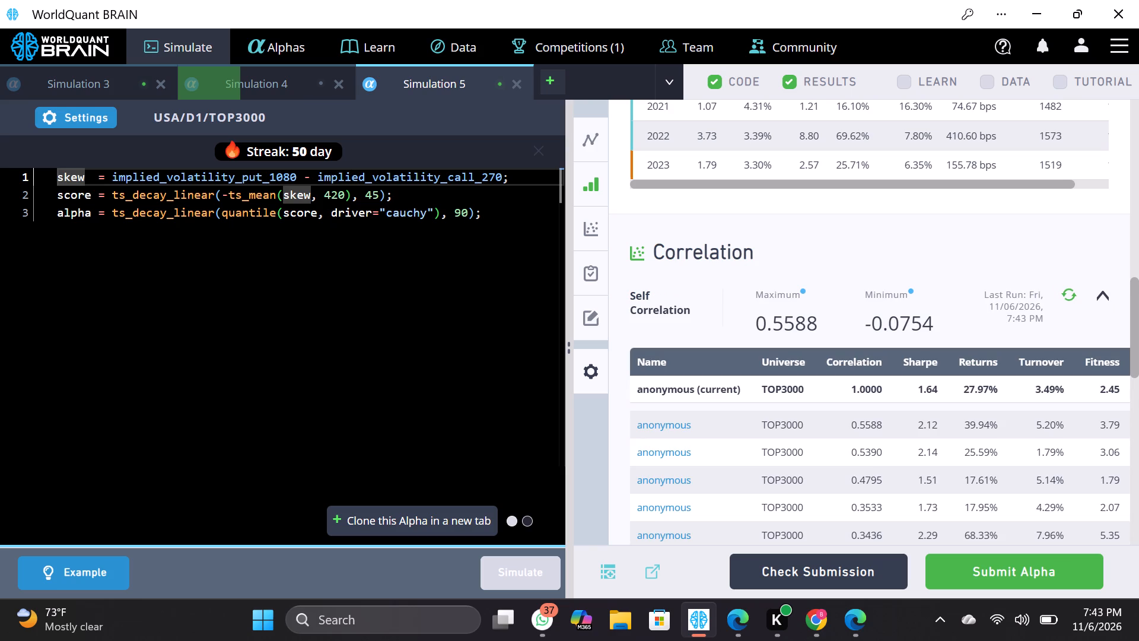
Set the ts_mean lookback in Simulation 5's score line to 330 and simulate the alpha again.
left_click(341, 187)
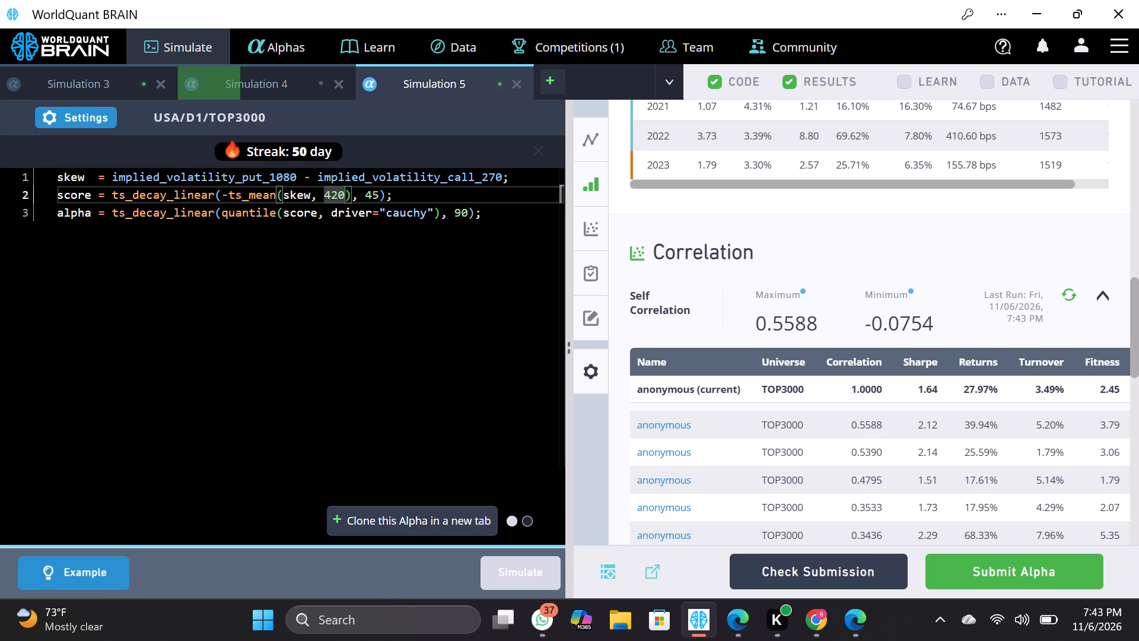
key("BackSpace")
key("BackSpace")
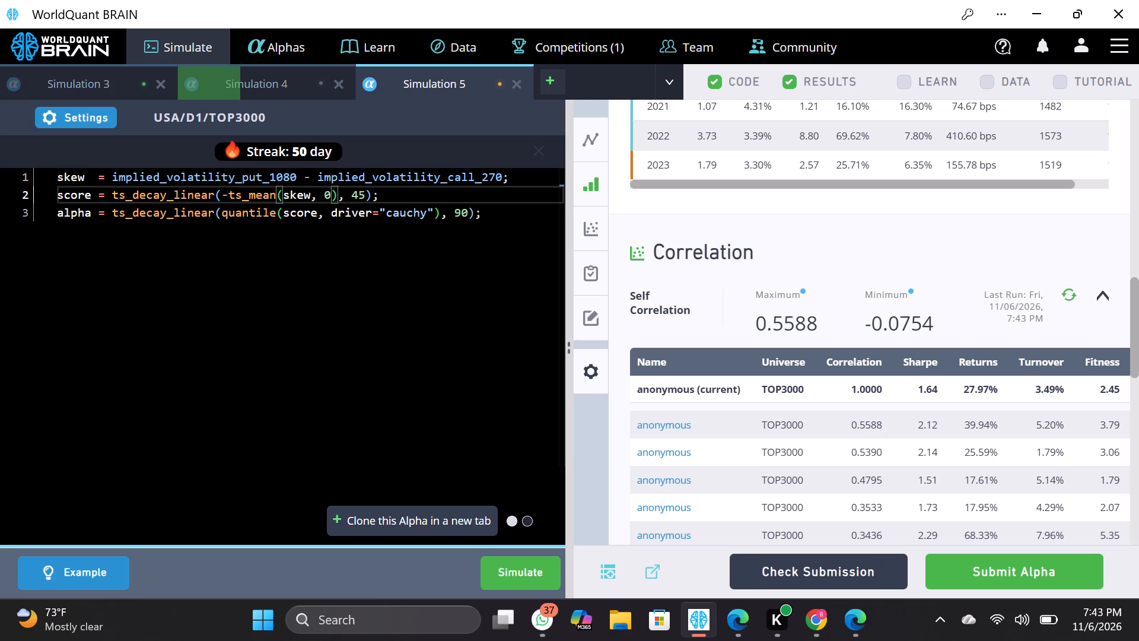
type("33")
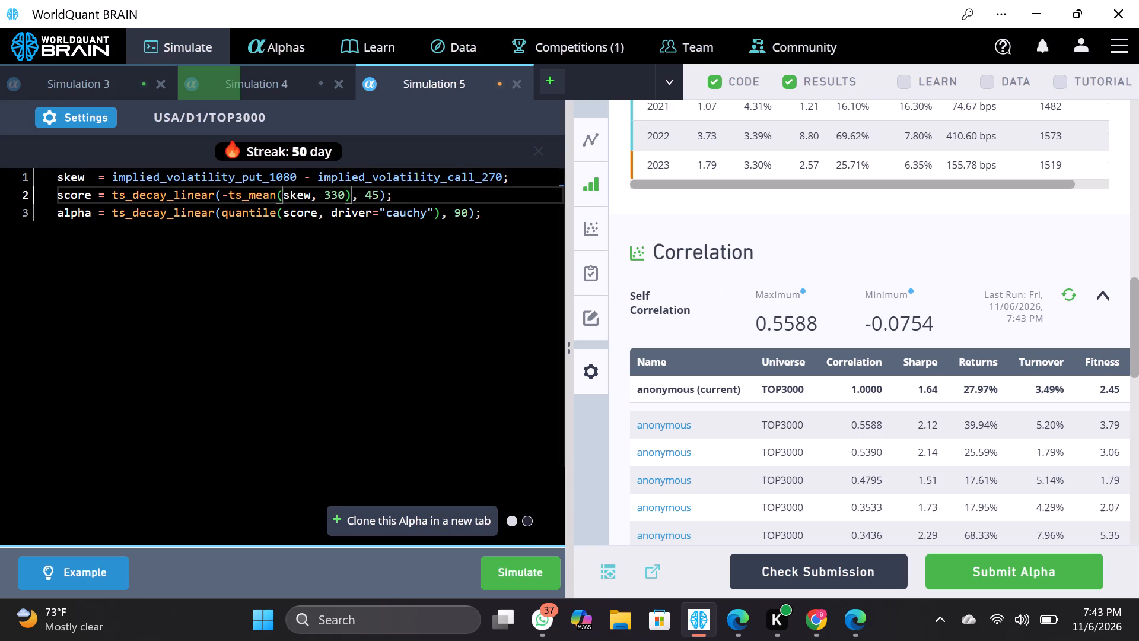
left_click(521, 569)
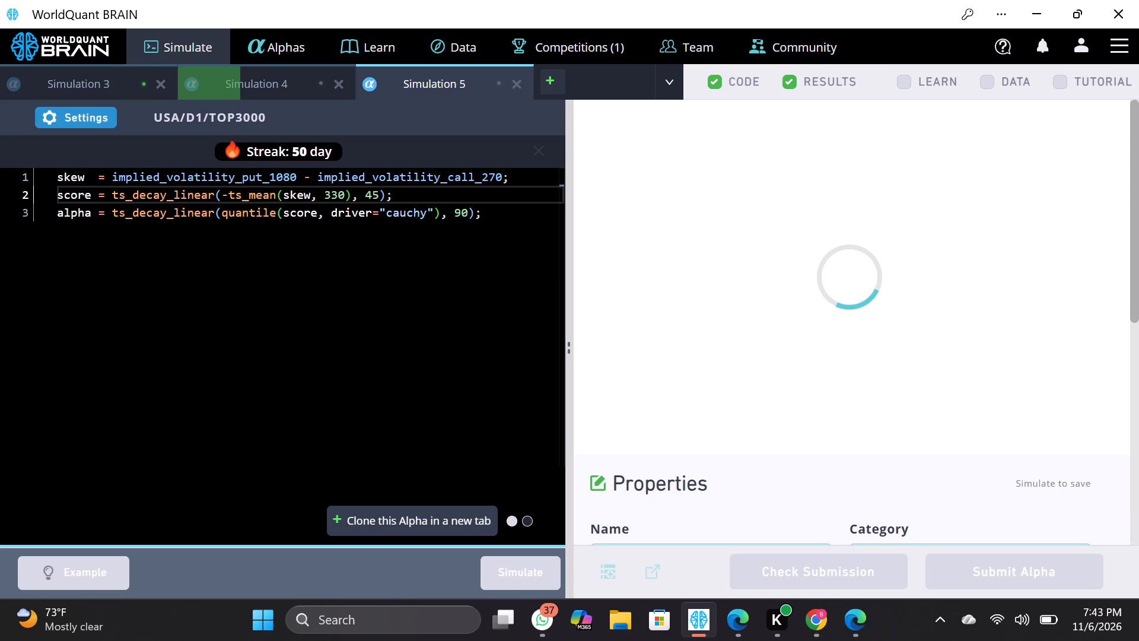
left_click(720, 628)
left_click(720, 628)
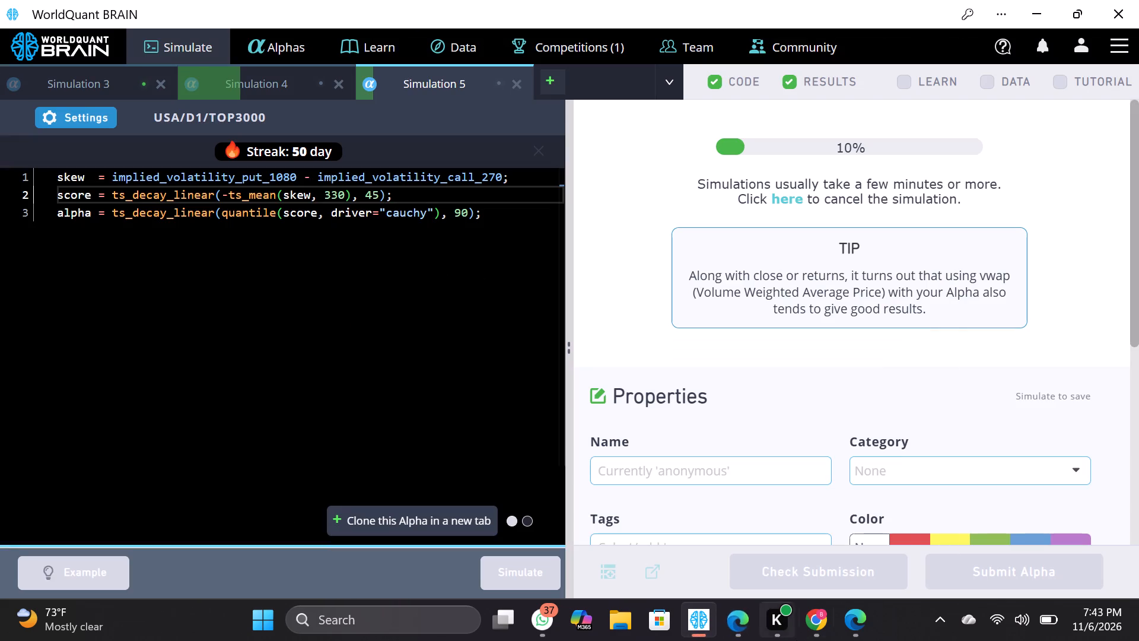
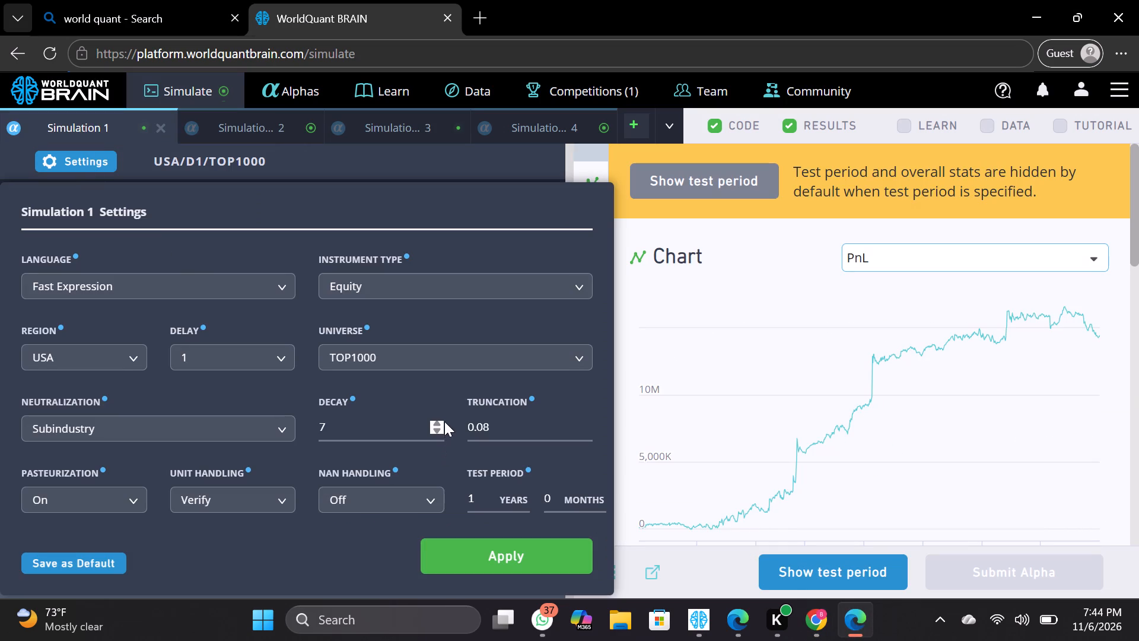
Raise Simulation 1's decay setting by one increment, apply the settings, and re-simulate the alpha.
left_click(437, 420)
left_click(474, 546)
left_click(489, 564)
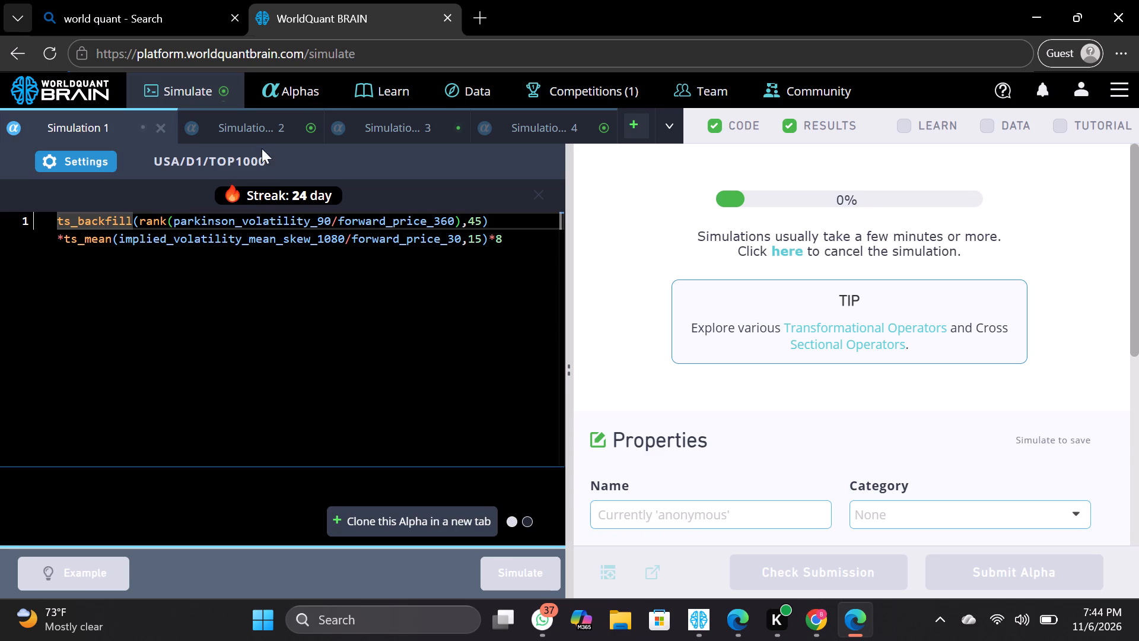
Switch to Simulation 2 with its parkinson volatility and mean skew expression.
left_click(263, 134)
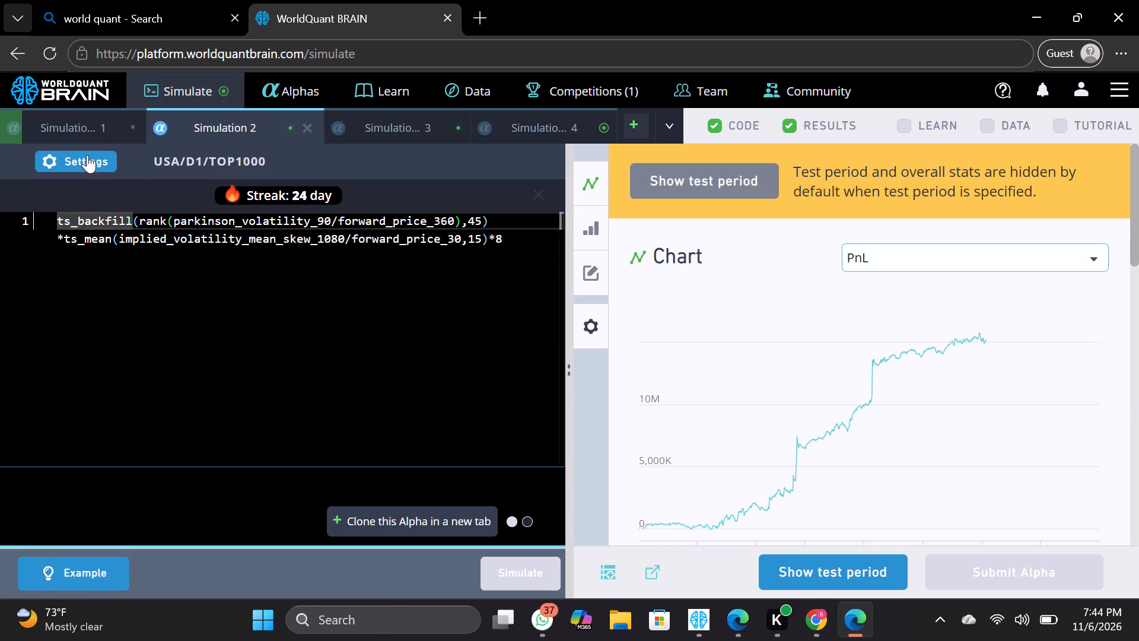
Raise Simulation 2's decay by one, apply the settings and run the simulation again.
left_click(87, 155)
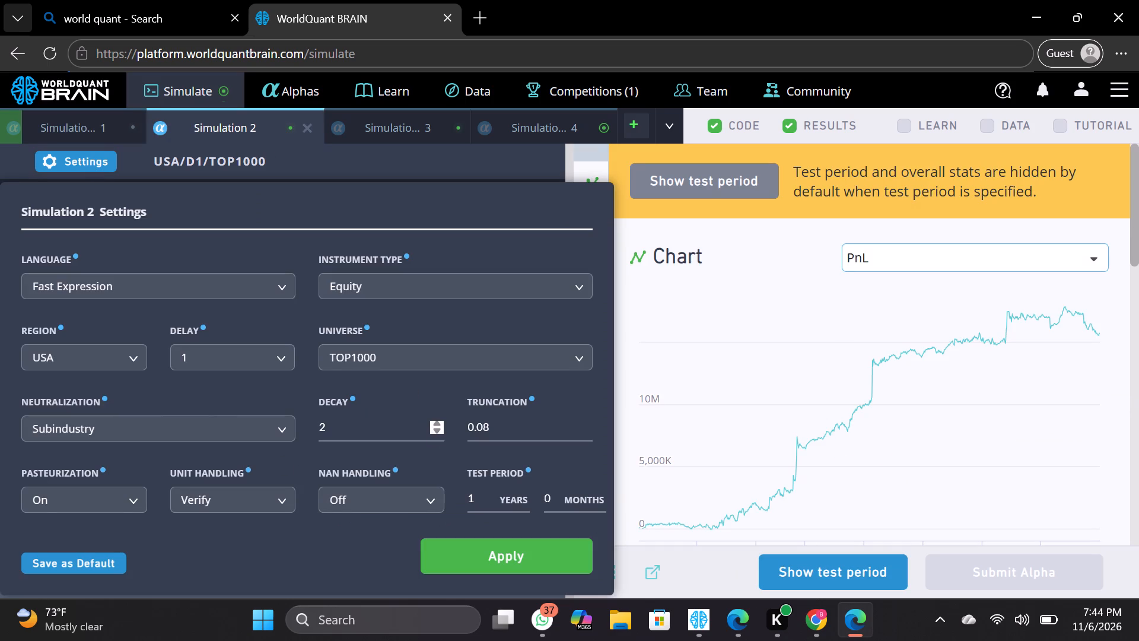
left_click(434, 421)
left_click(509, 553)
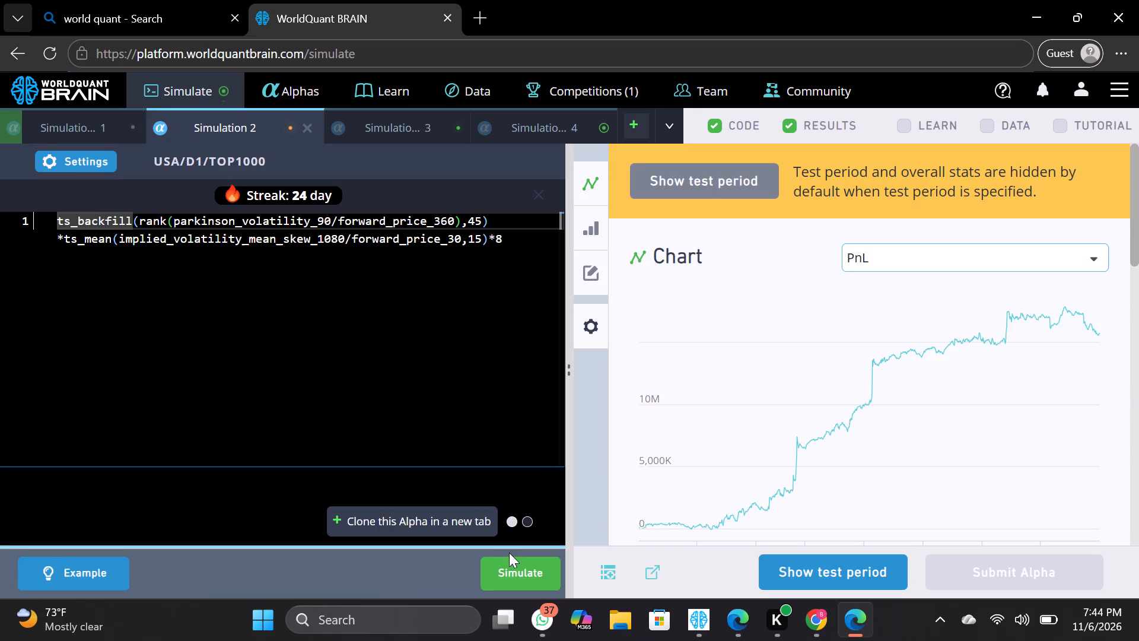
left_click(517, 567)
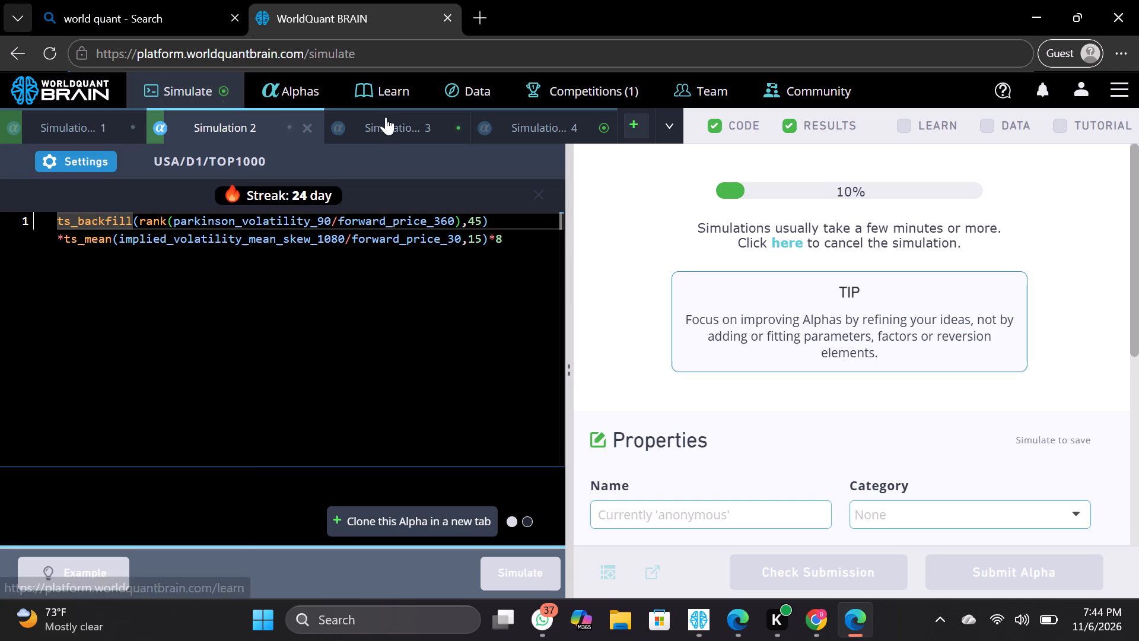
Set Simulation 3's decay to 1, apply the settings and run the simulation again.
left_click(386, 118)
left_click(104, 165)
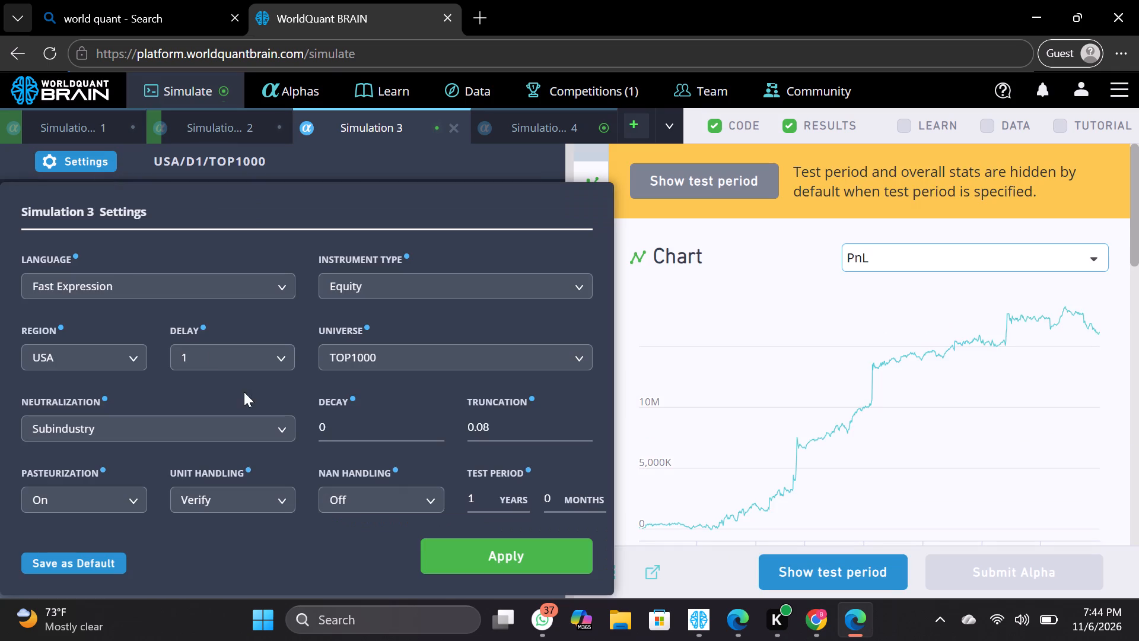
left_click(437, 422)
left_click(495, 542)
left_click(518, 563)
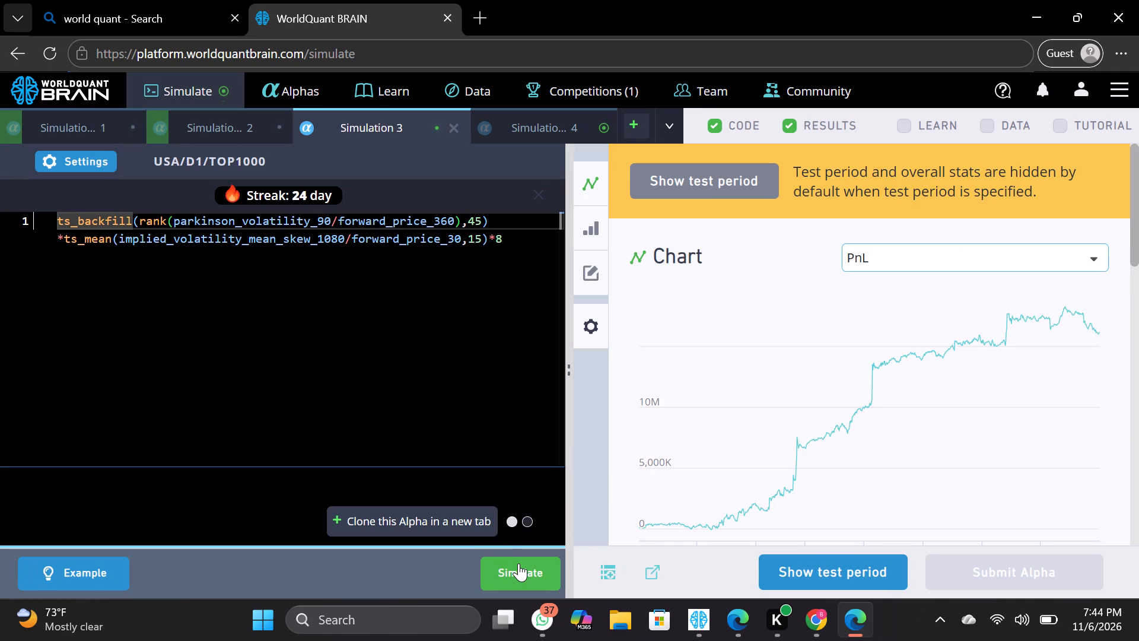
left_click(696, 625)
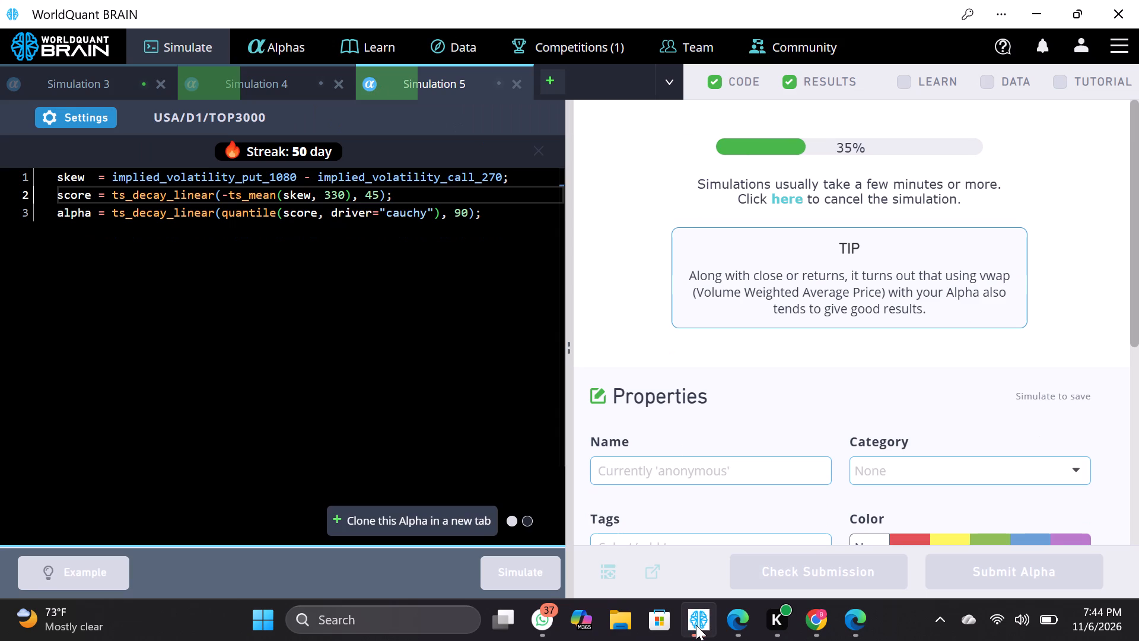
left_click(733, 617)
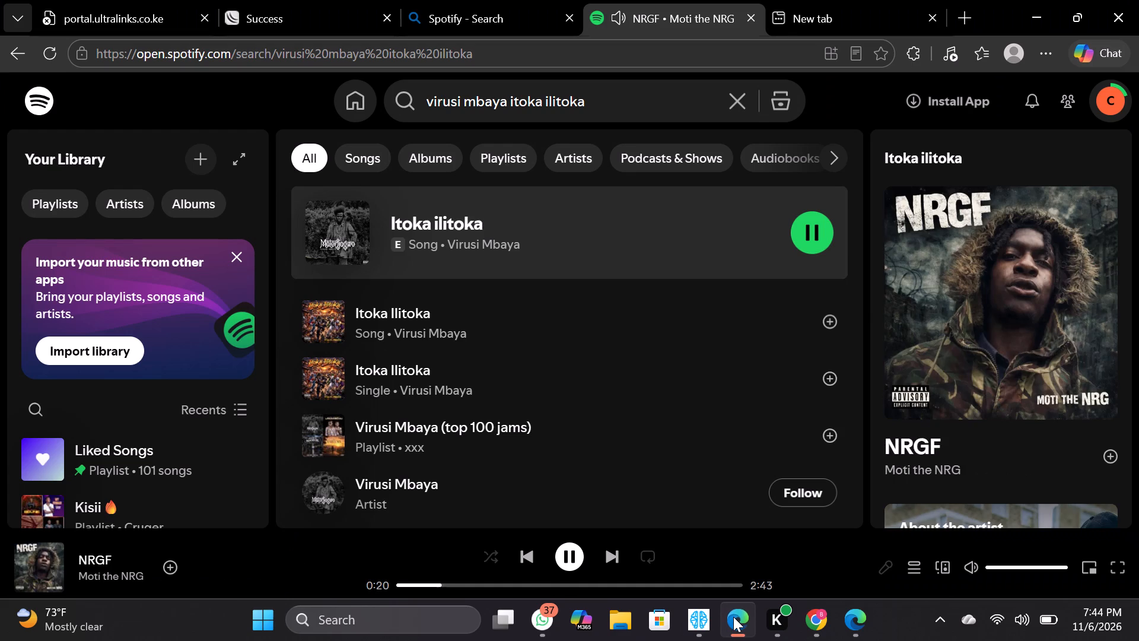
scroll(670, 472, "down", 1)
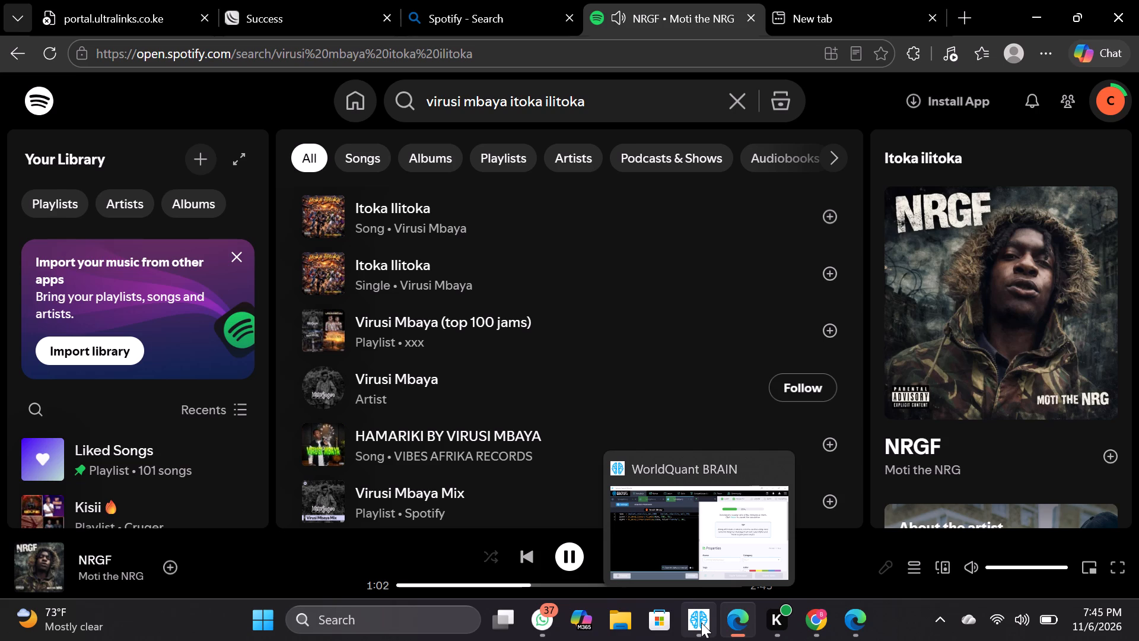
Switch to the WorldQuant BRAIN app window and show the test period for Simulation 5.
left_click(701, 623)
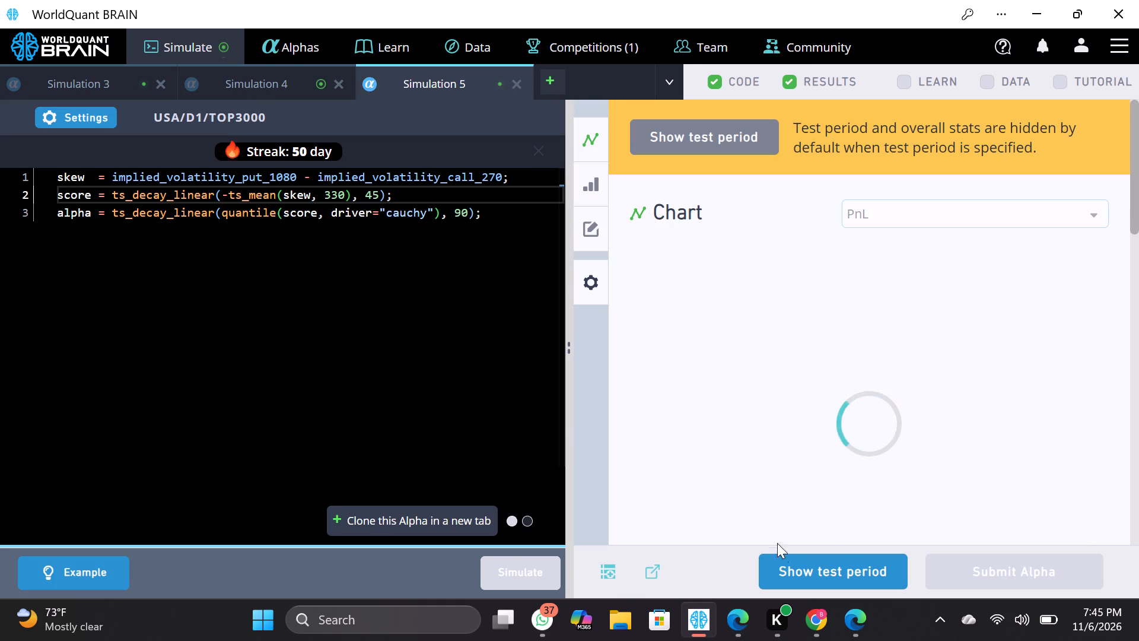
left_click(788, 563)
left_click(826, 440)
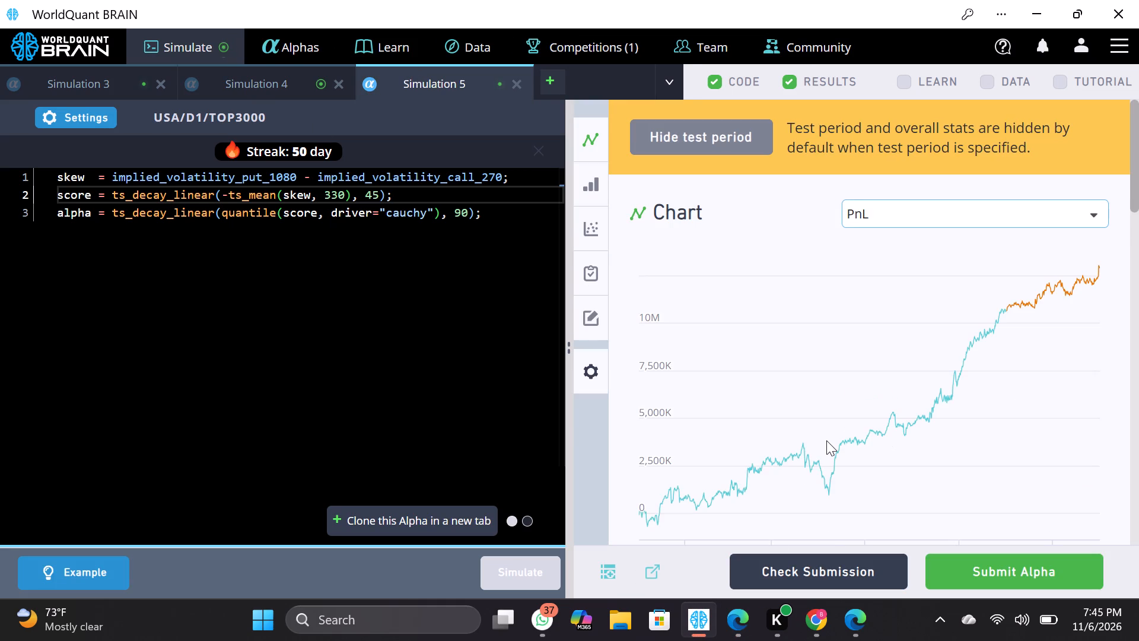
Run Simulation 5's self-correlation check by expanding its breakdown, and examine the correlated alphas.
scroll(826, 440, "down", 7)
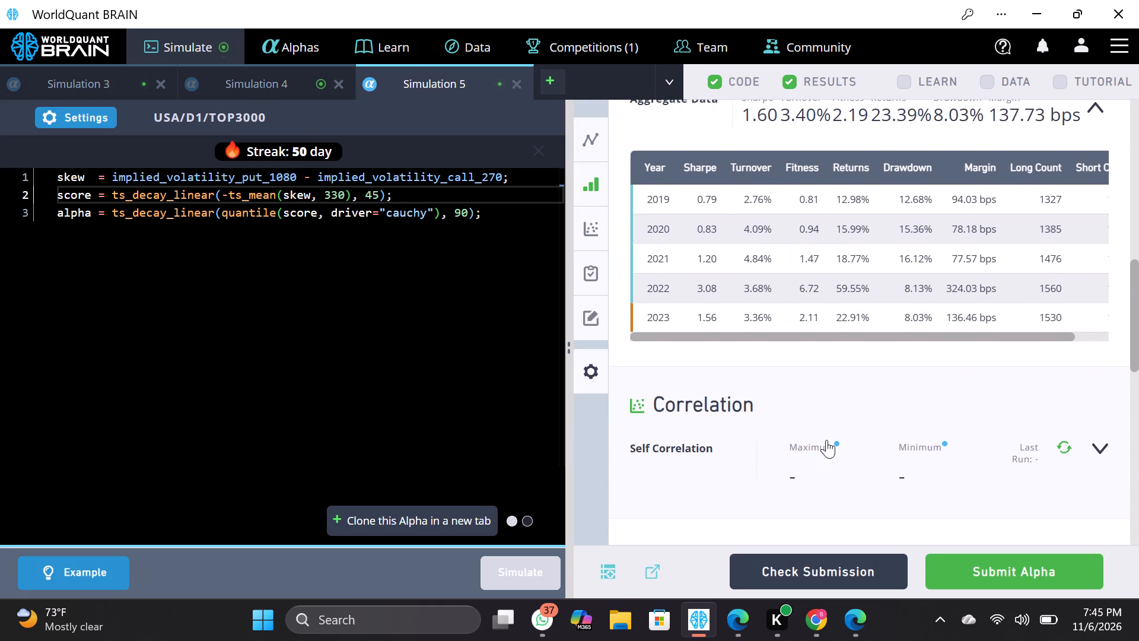
left_click(1102, 445)
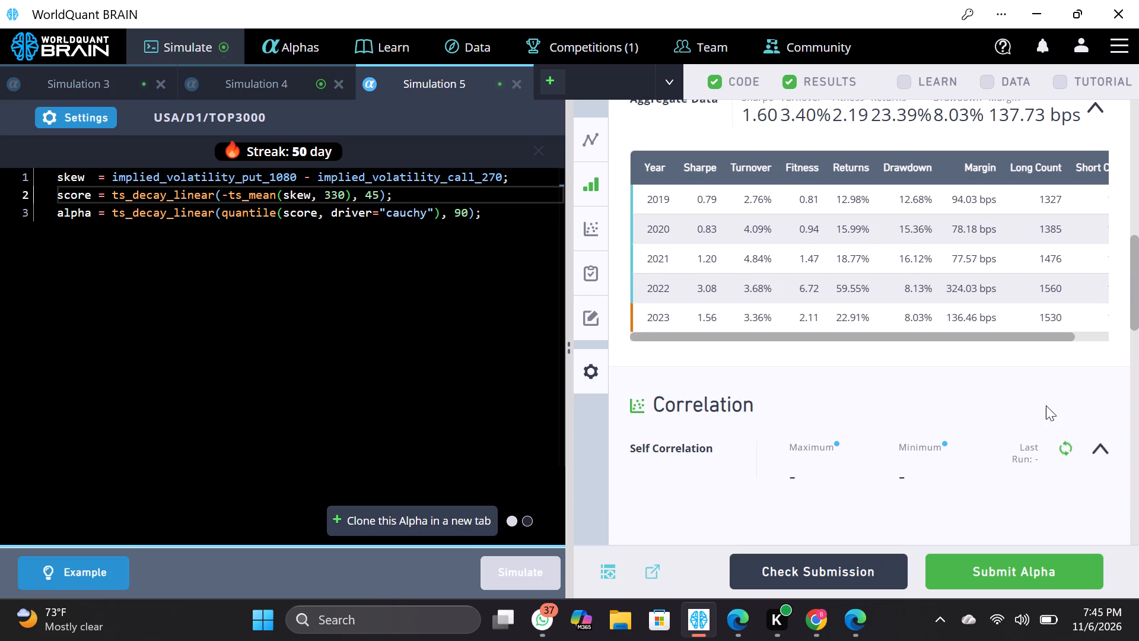
scroll(849, 436, "down", 2)
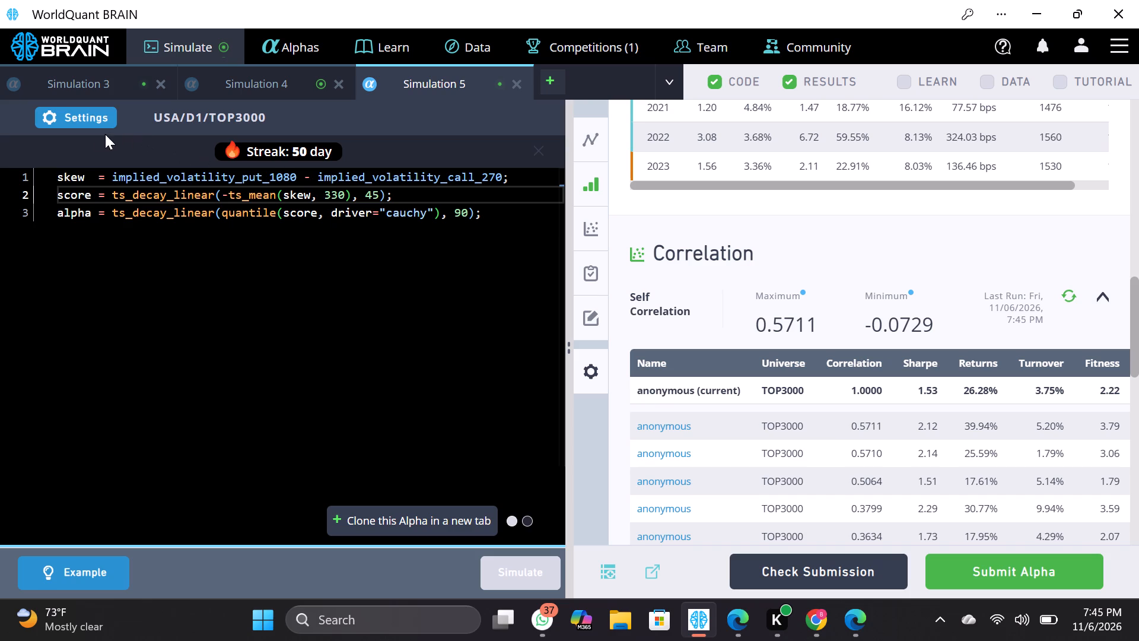
Set Simulation 5's truncation to 0.1, apply the settings and run the simulation again.
left_click(90, 115)
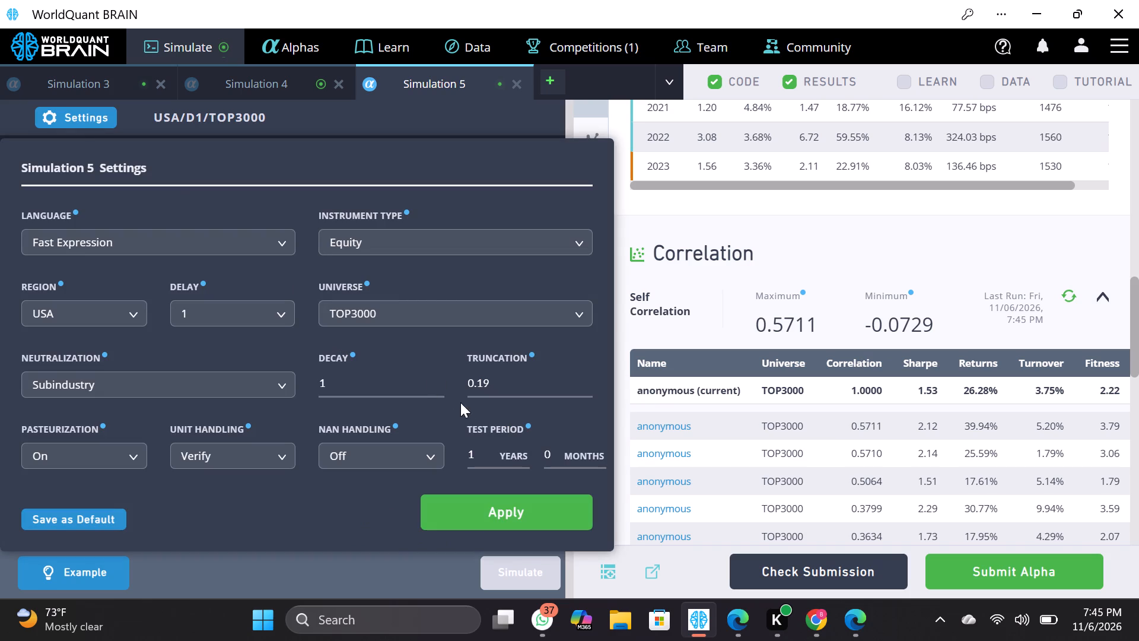
left_click(497, 388)
key("BackSpace")
left_click(514, 499)
left_click(507, 569)
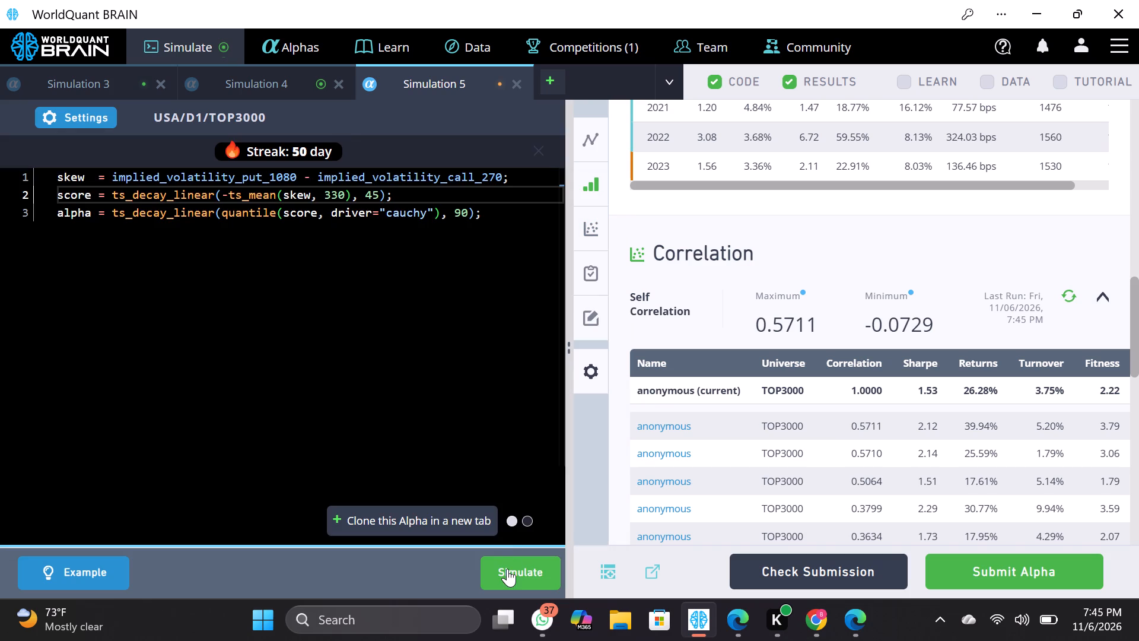
Close the Simulation 3 tab in the WorldQuant BRAIN app window.
left_click(320, 86)
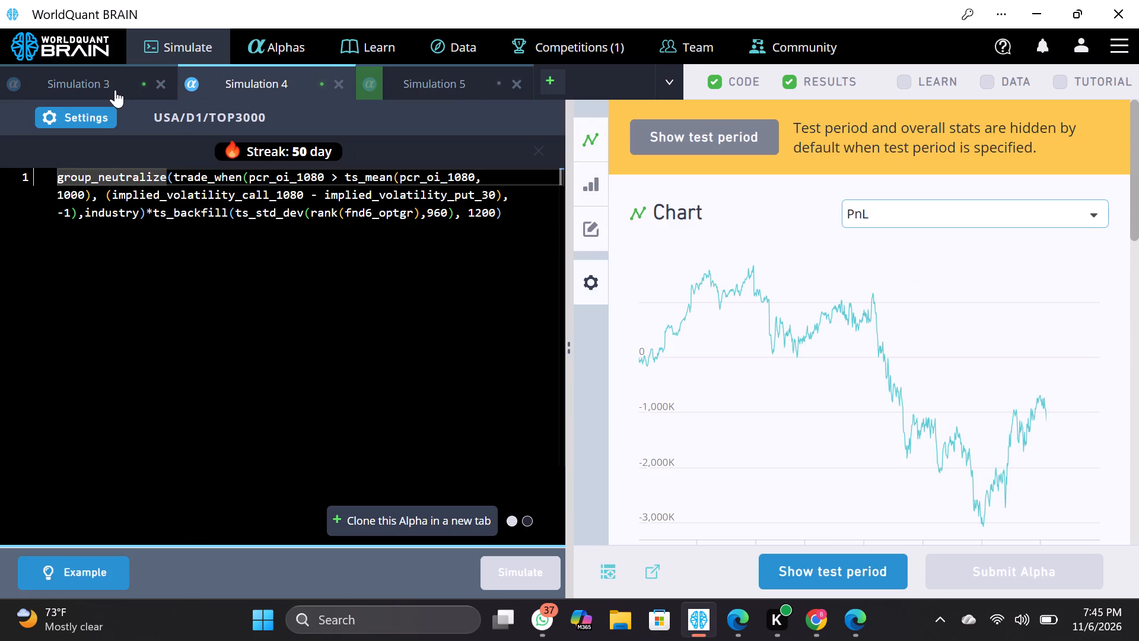
left_click(115, 90)
left_click(158, 90)
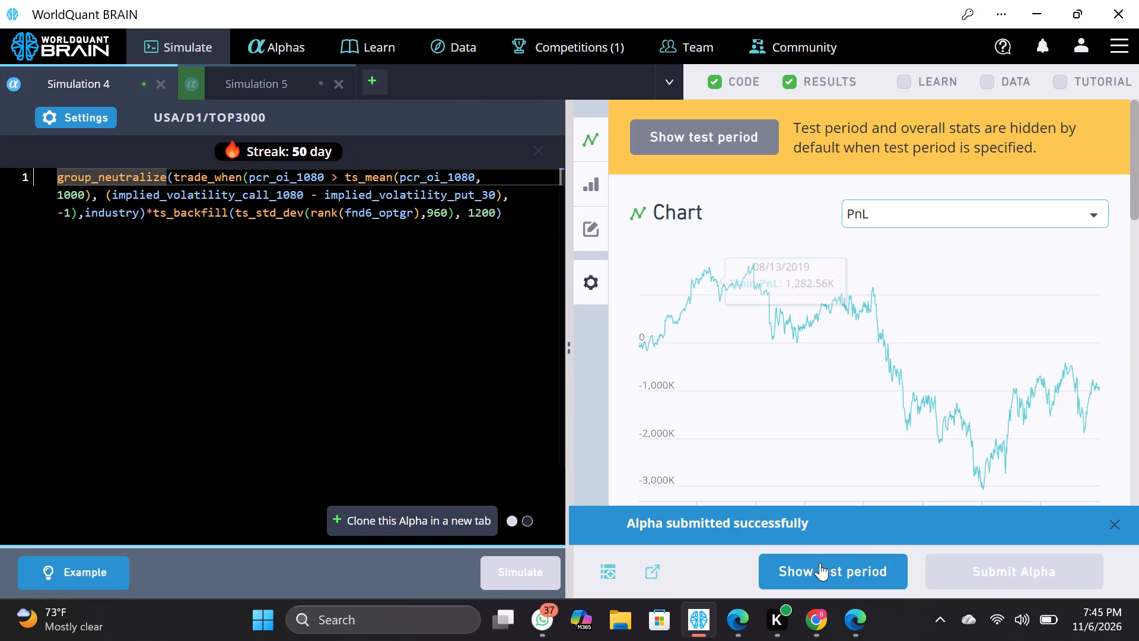
Show the test period for Simulation 4 and examine its IS Summary.
left_click(825, 573)
scroll(860, 379, "down", 2)
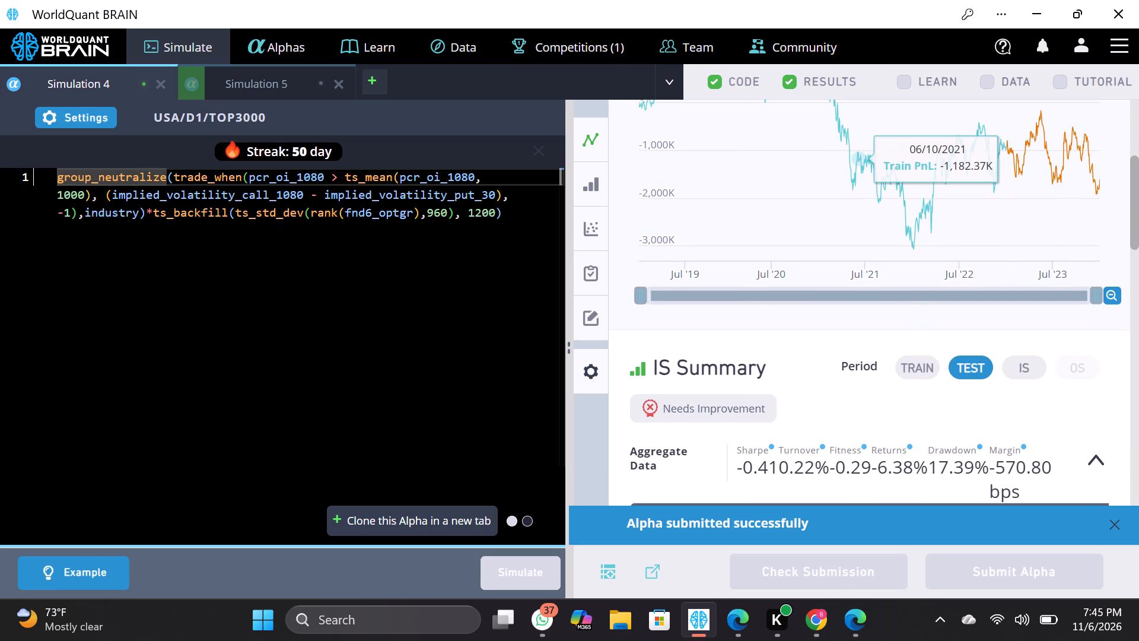
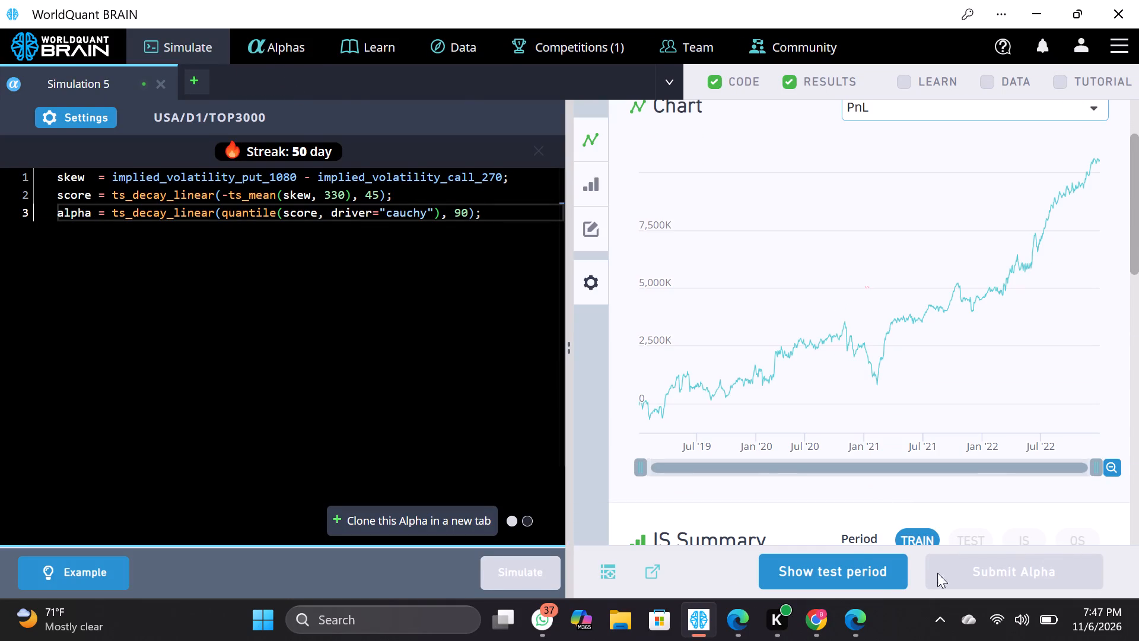
Show the test period for Simulation 5 and run its self-correlation check.
left_click(838, 572)
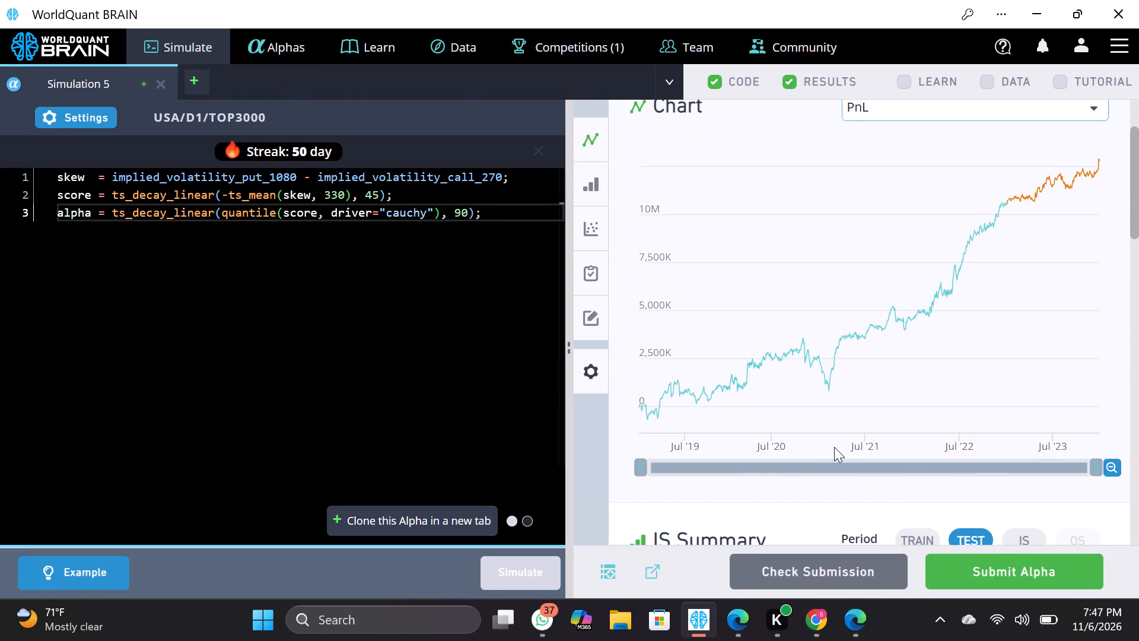
scroll(834, 447, "down", 7)
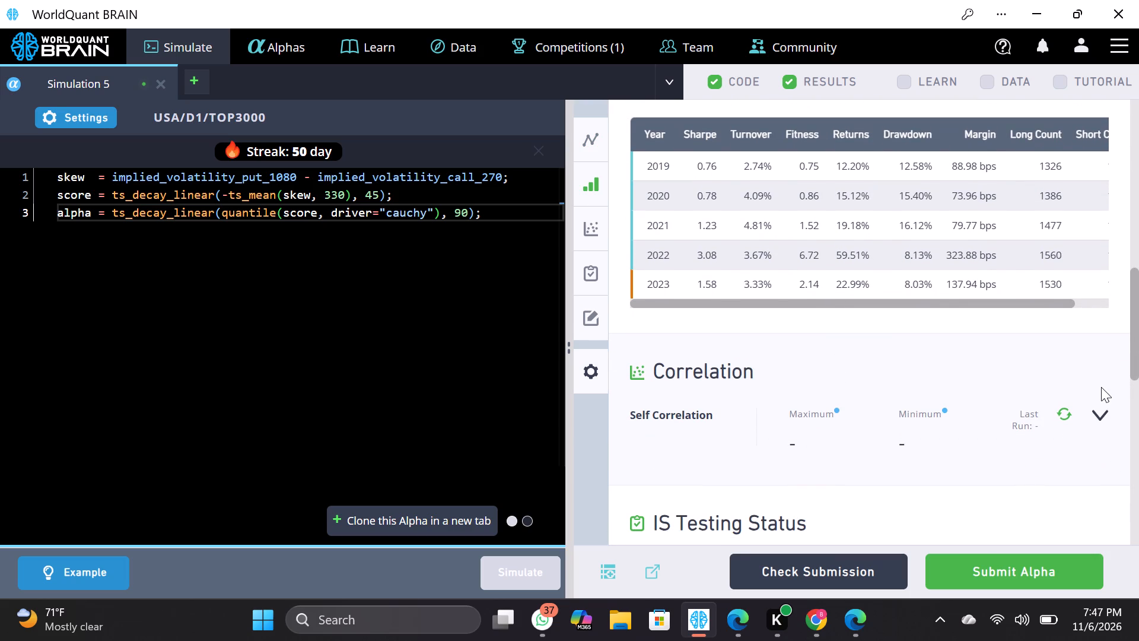
double_click(1100, 409)
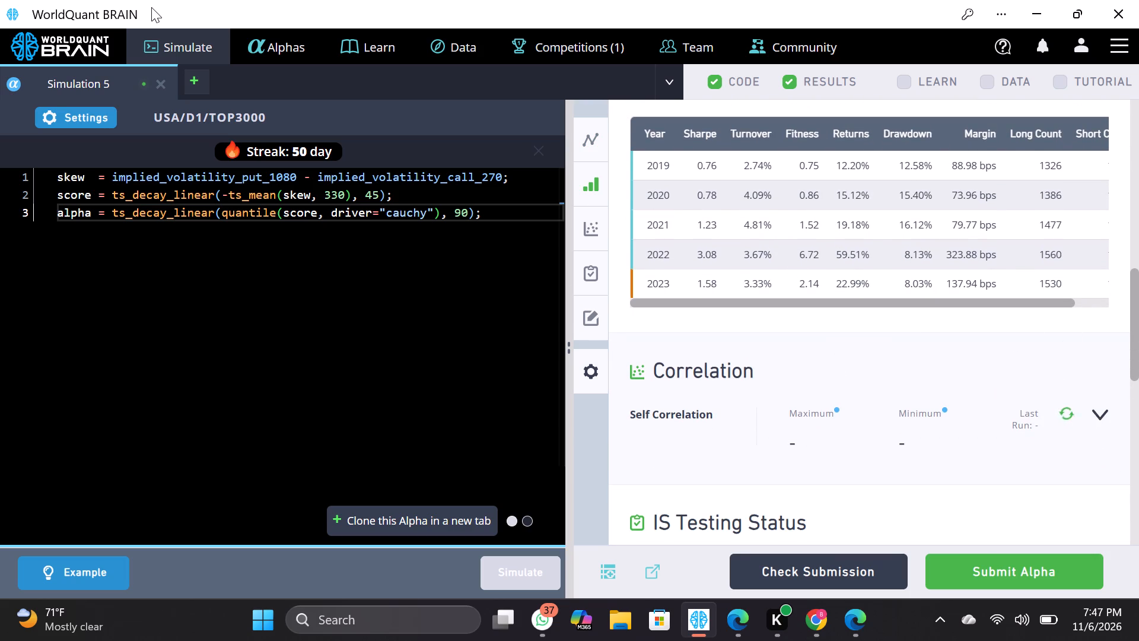
Open the details of submitted alpha O0J37xV1 on the second page of the submitted alphas list.
left_click(189, 86)
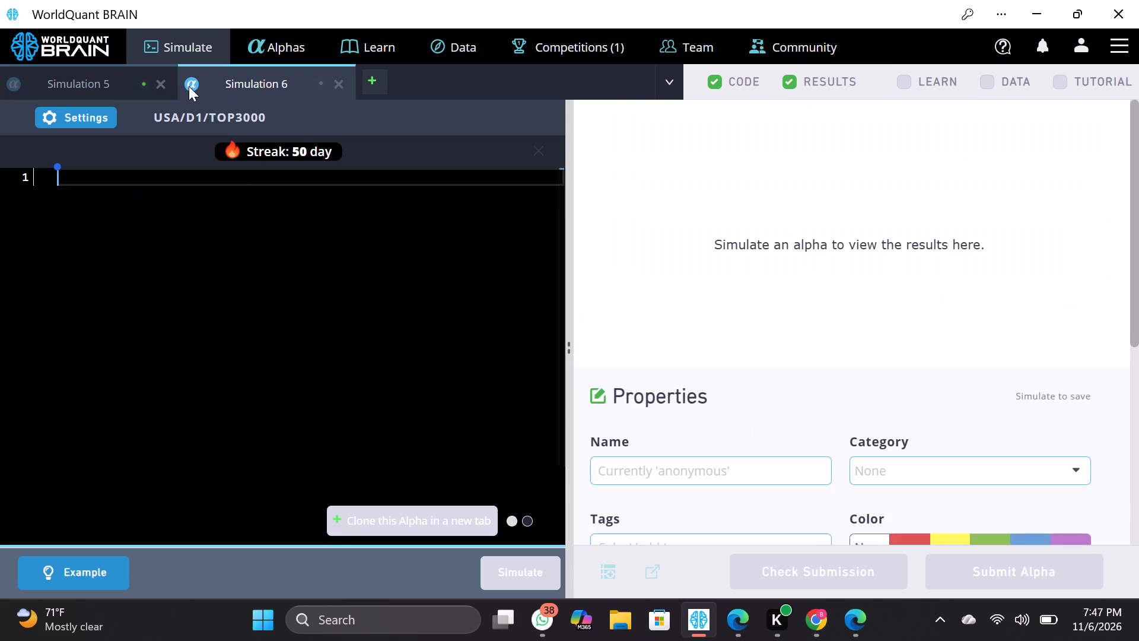
left_click(338, 86)
left_click(272, 44)
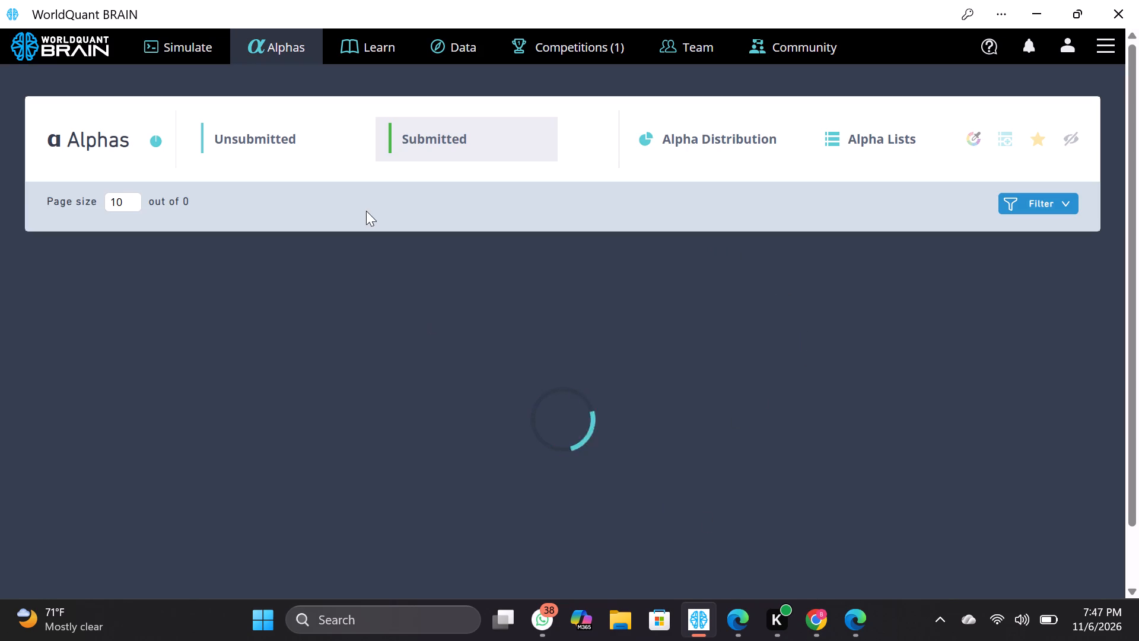
scroll(473, 439, "down", 6)
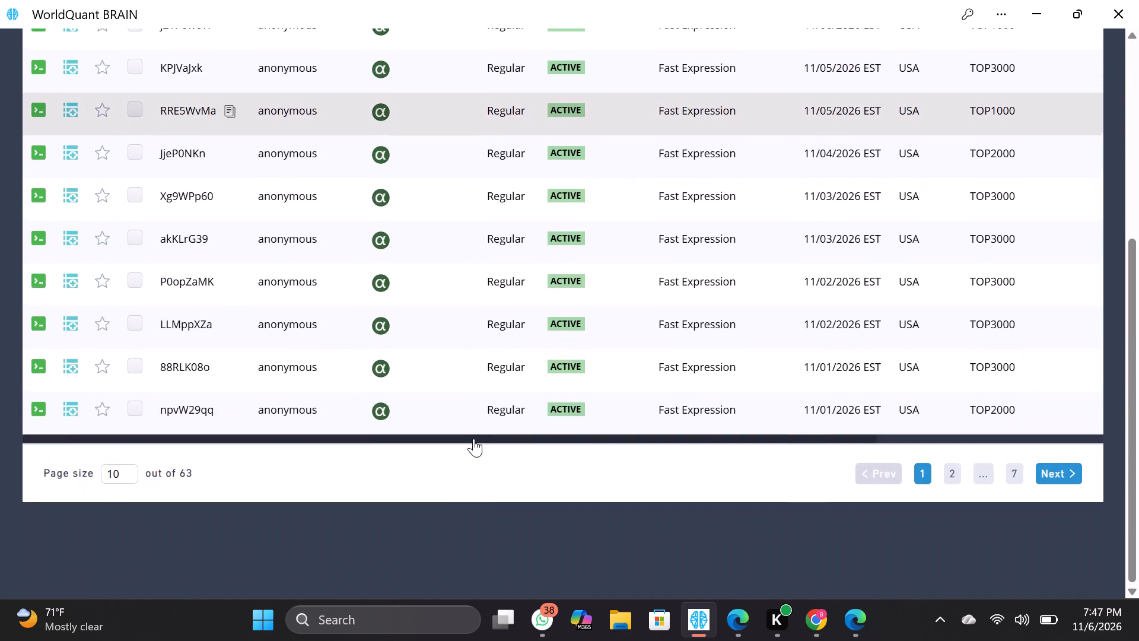
left_click(950, 480)
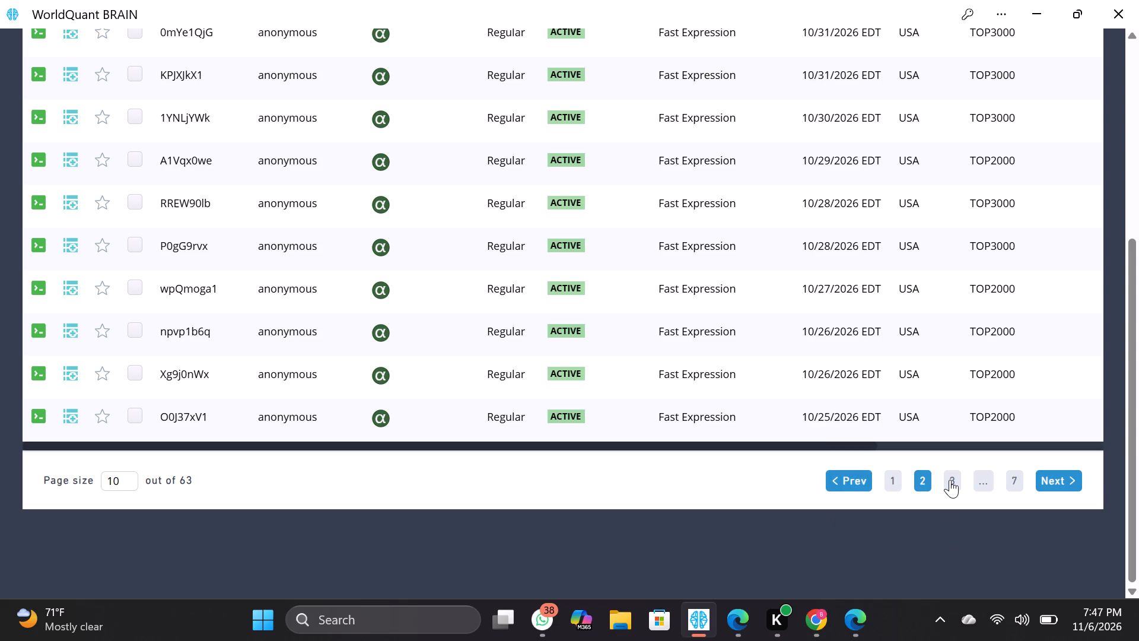
left_click(729, 425)
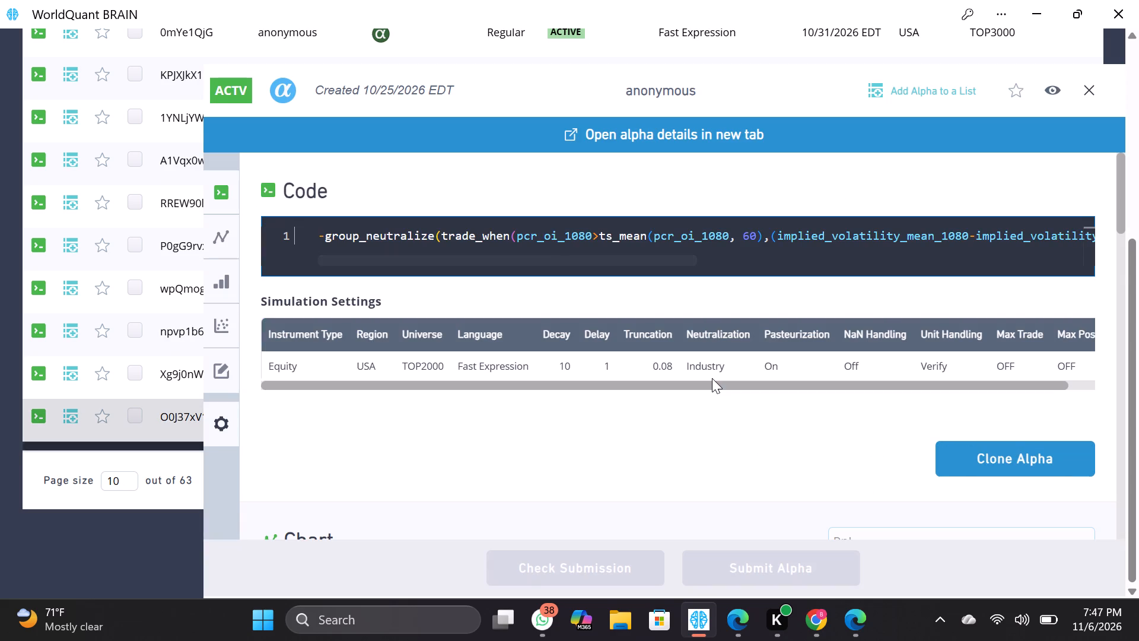
Review the alpha's simulation settings and OS Summary, and clone it into a new simulation.
scroll(712, 378, "down", 3)
scroll(712, 378, "up", 4)
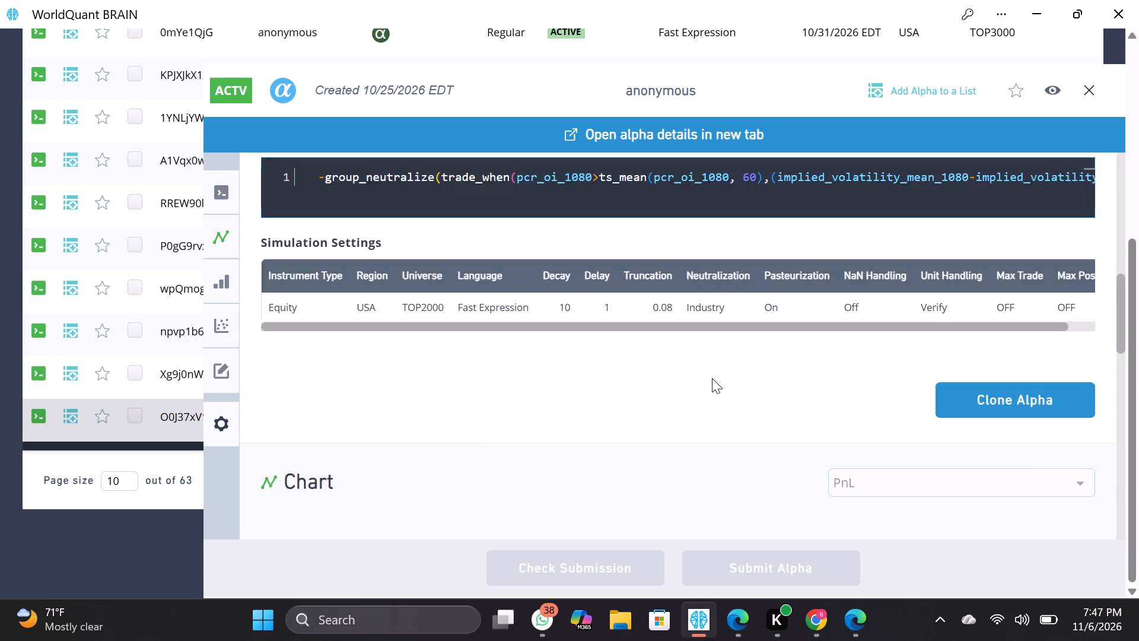
scroll(782, 422, "down", 3)
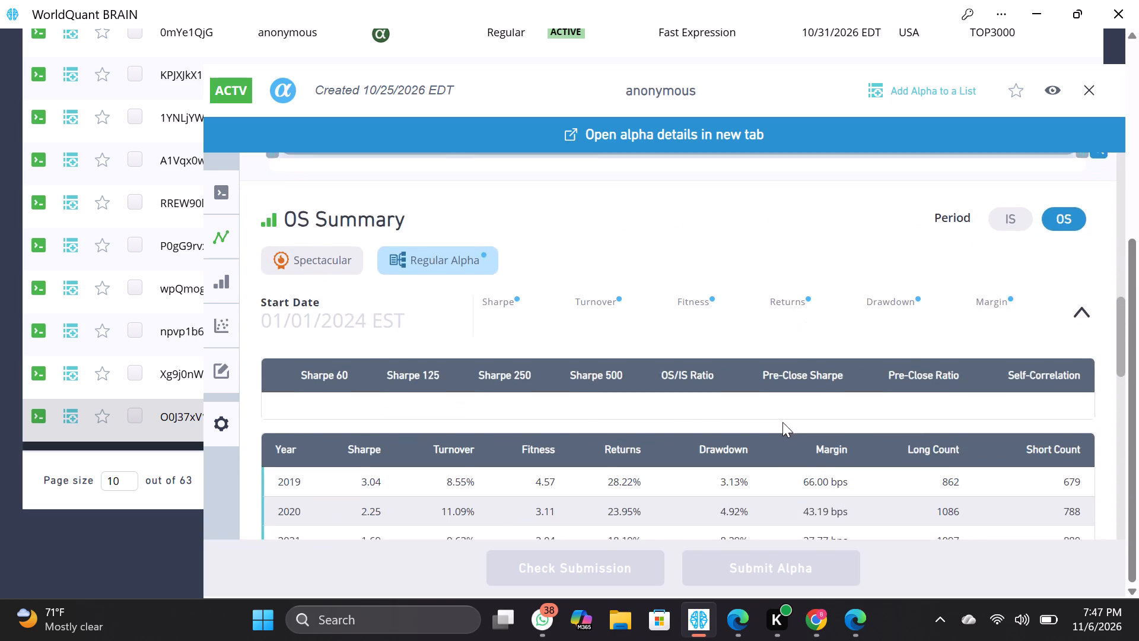
scroll(782, 422, "down", 2)
scroll(782, 422, "up", 5)
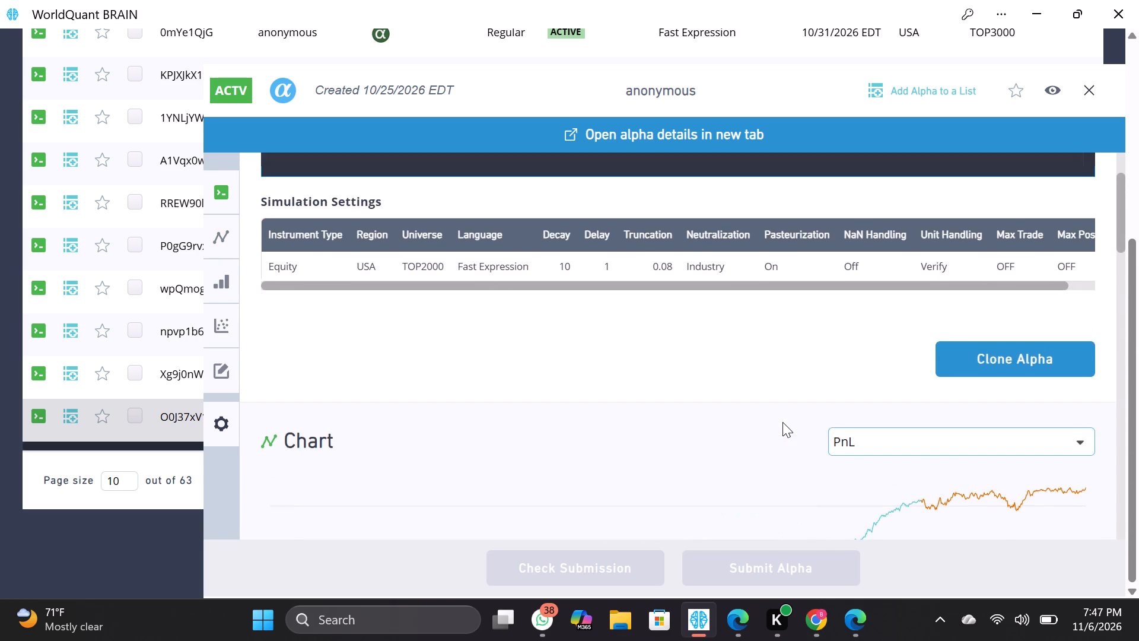
scroll(782, 422, "up", 1)
left_click(986, 464)
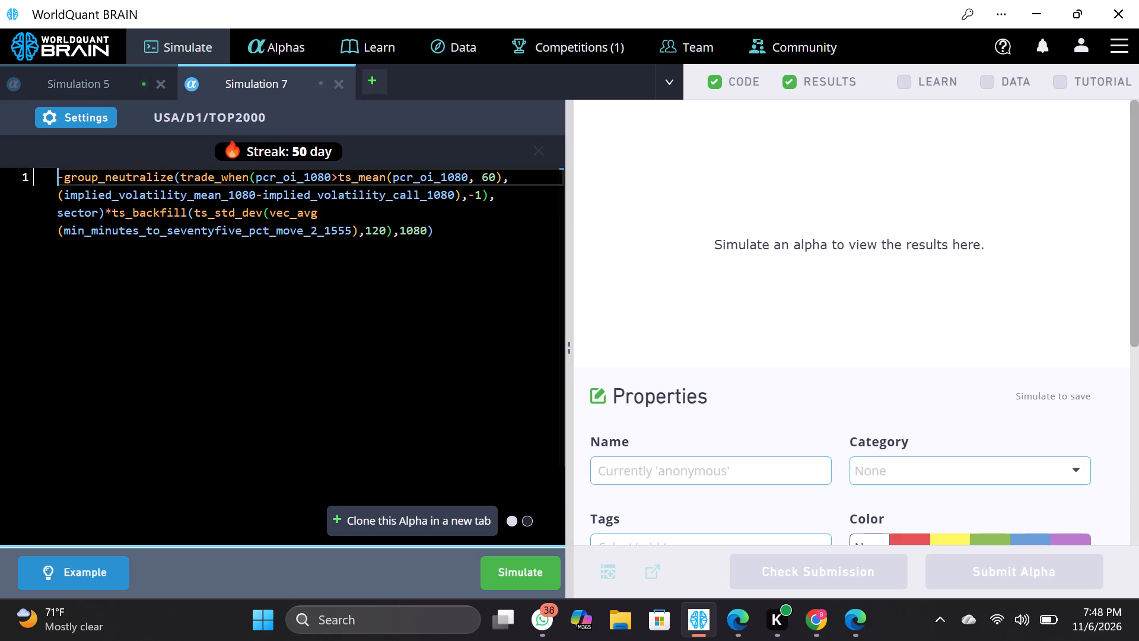
Review Simulation 5's summary and self-correlation, set its neutralization to Sector, apply the settings and run the simulation again.
left_click(98, 93)
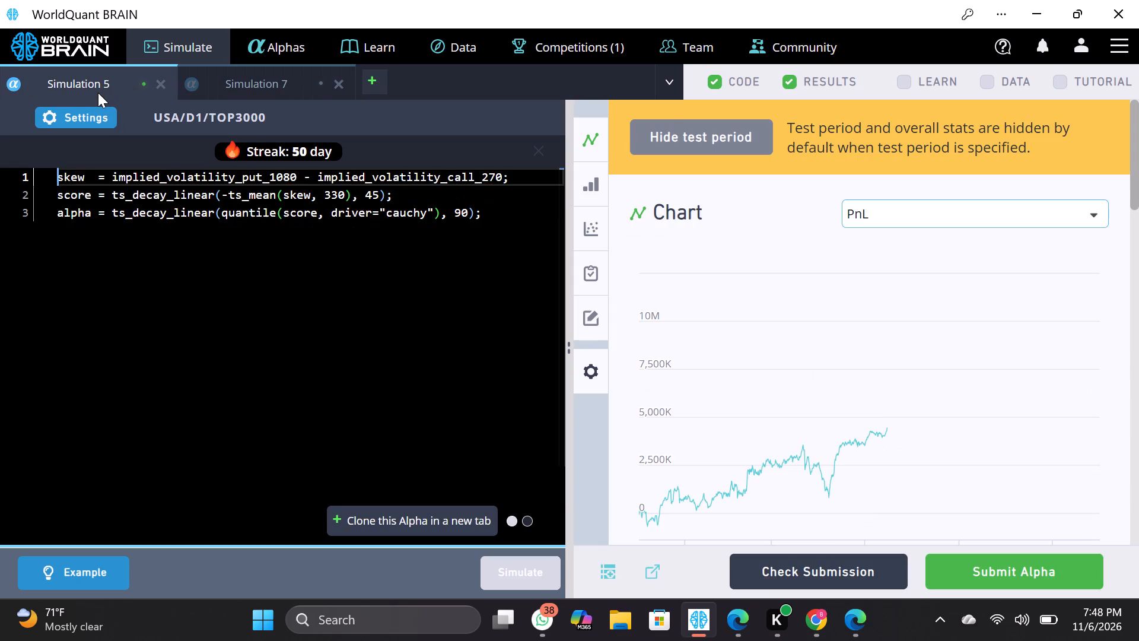
scroll(723, 439, "down", 2)
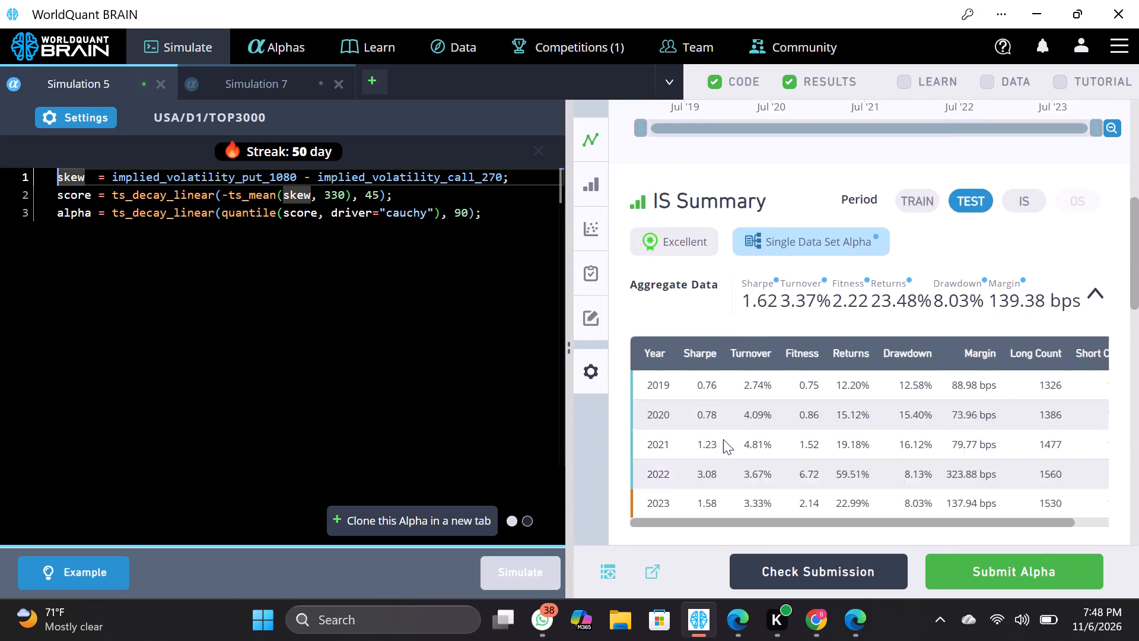
scroll(723, 439, "down", 3)
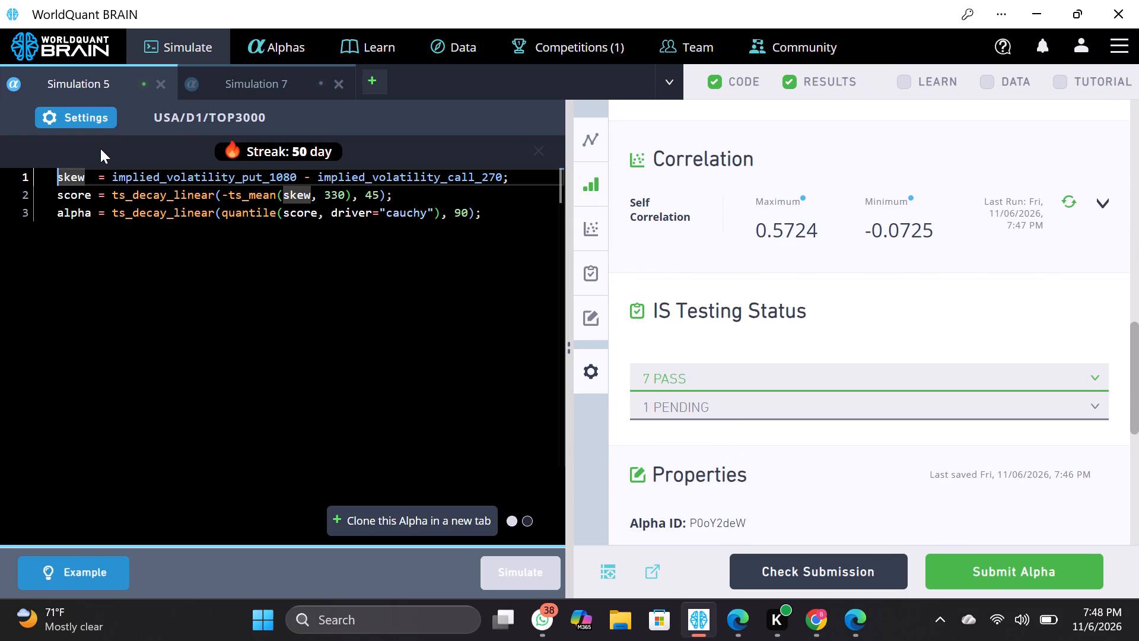
left_click(71, 120)
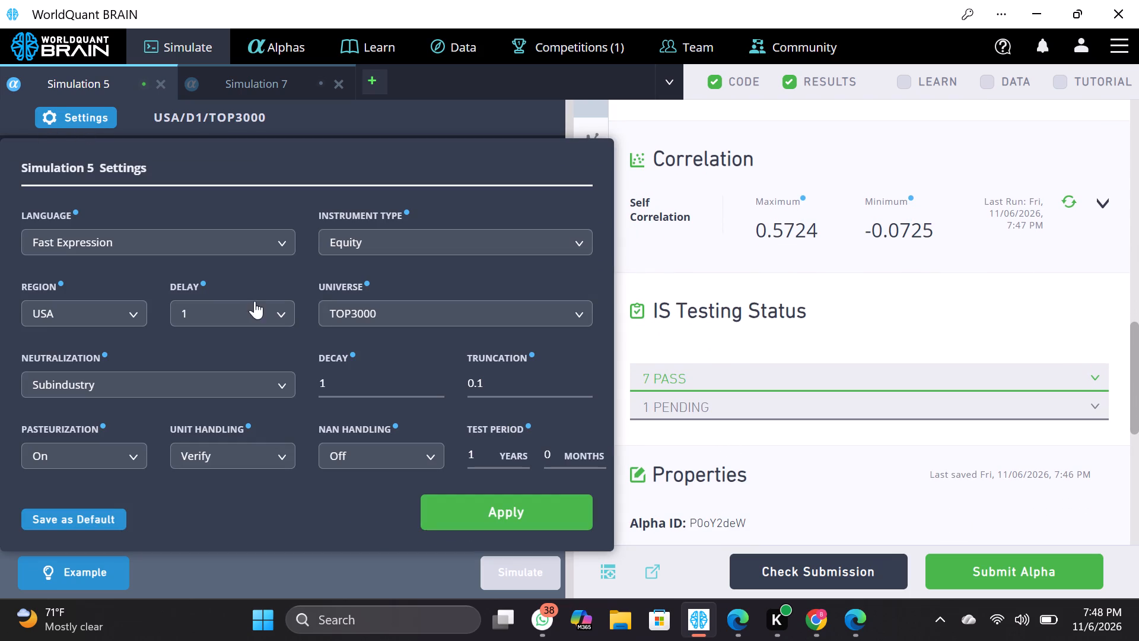
left_click(104, 112)
left_click(104, 112)
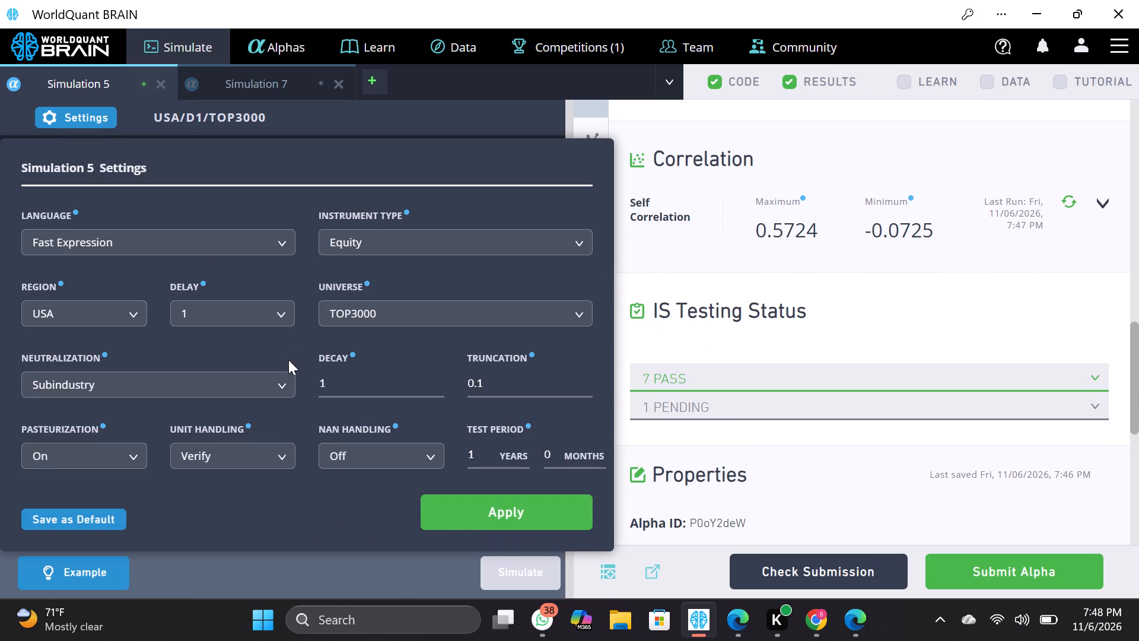
left_click(288, 368)
left_click(282, 375)
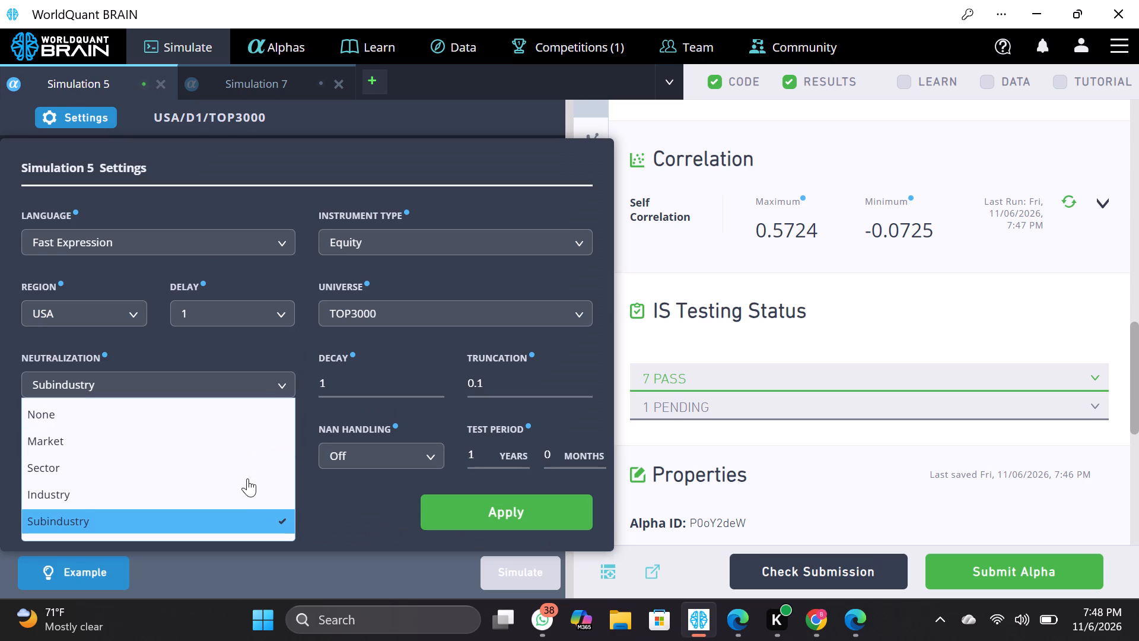
left_click(247, 478)
left_click(520, 513)
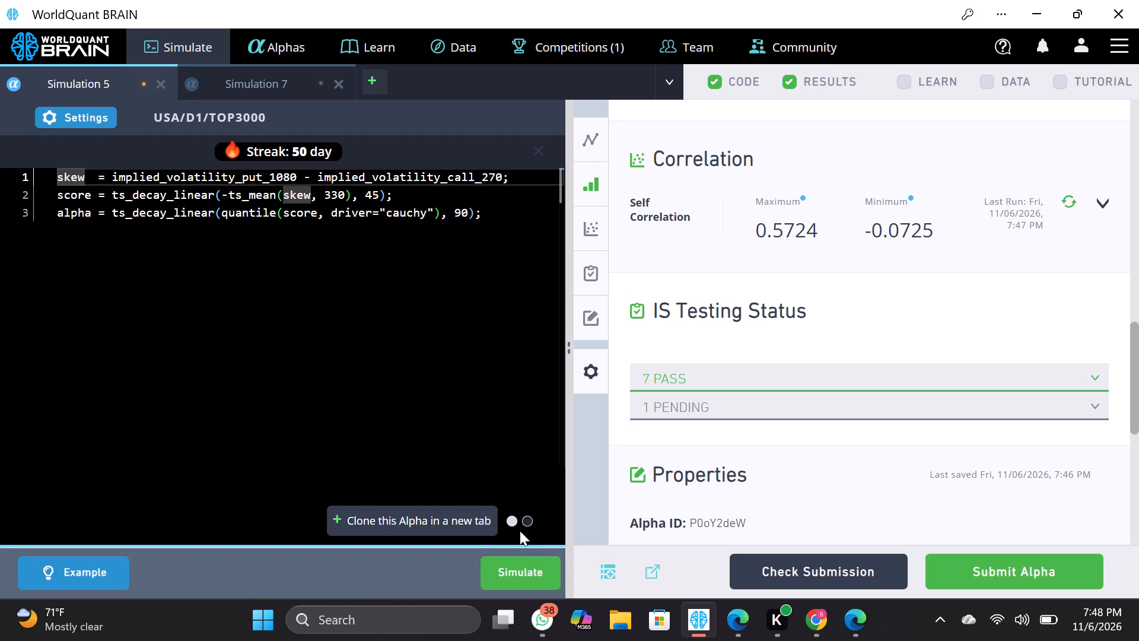
left_click(522, 566)
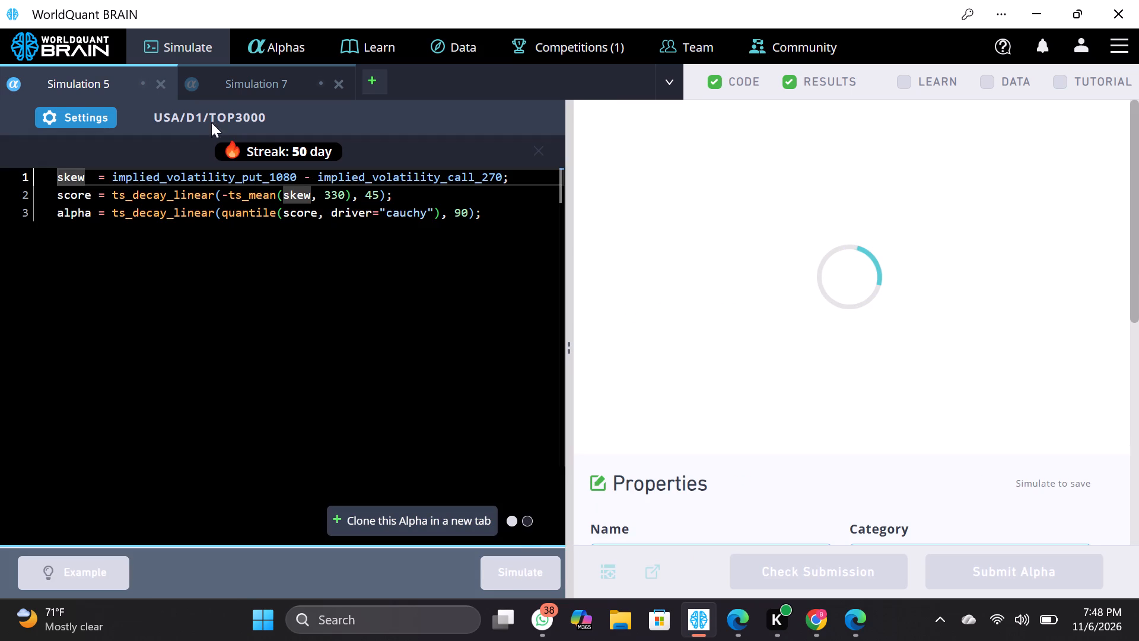
Set the ts_backfill lookback in Simulation 7's expression to 600.
left_click(219, 81)
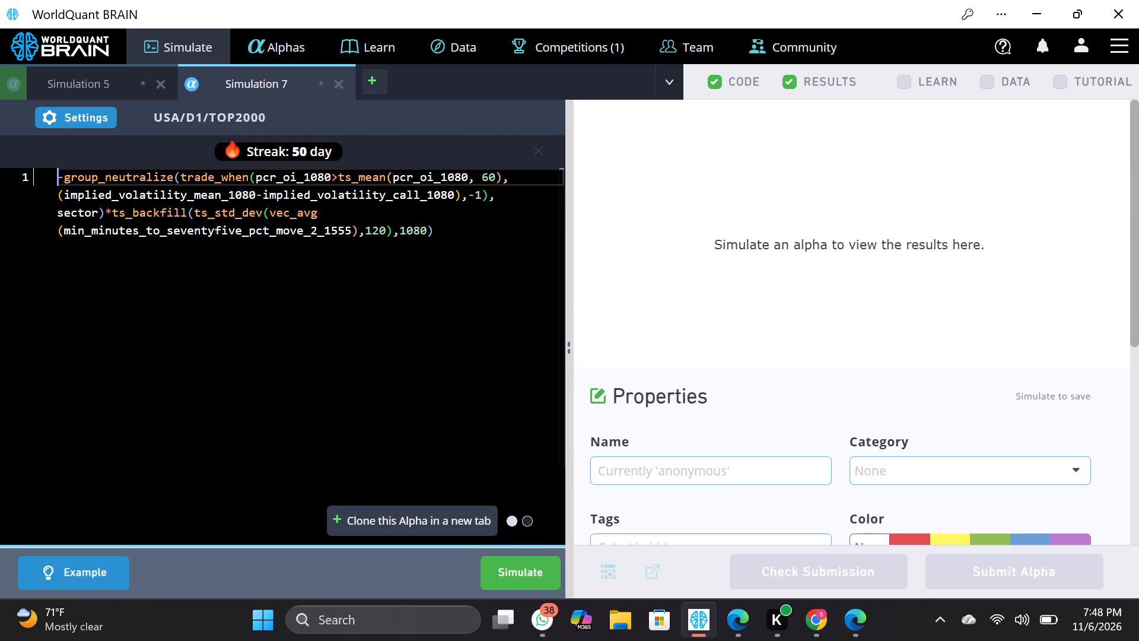
left_click(429, 229)
key("BackSpace")
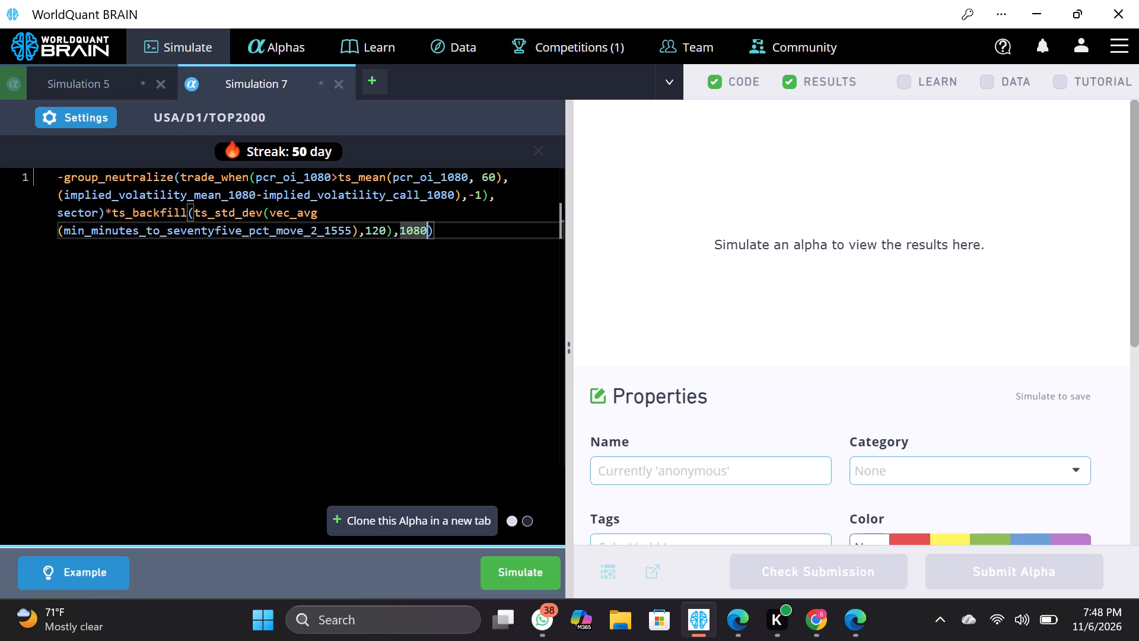
key("BackSpace")
key("BackSpace")
key("BackSpace")
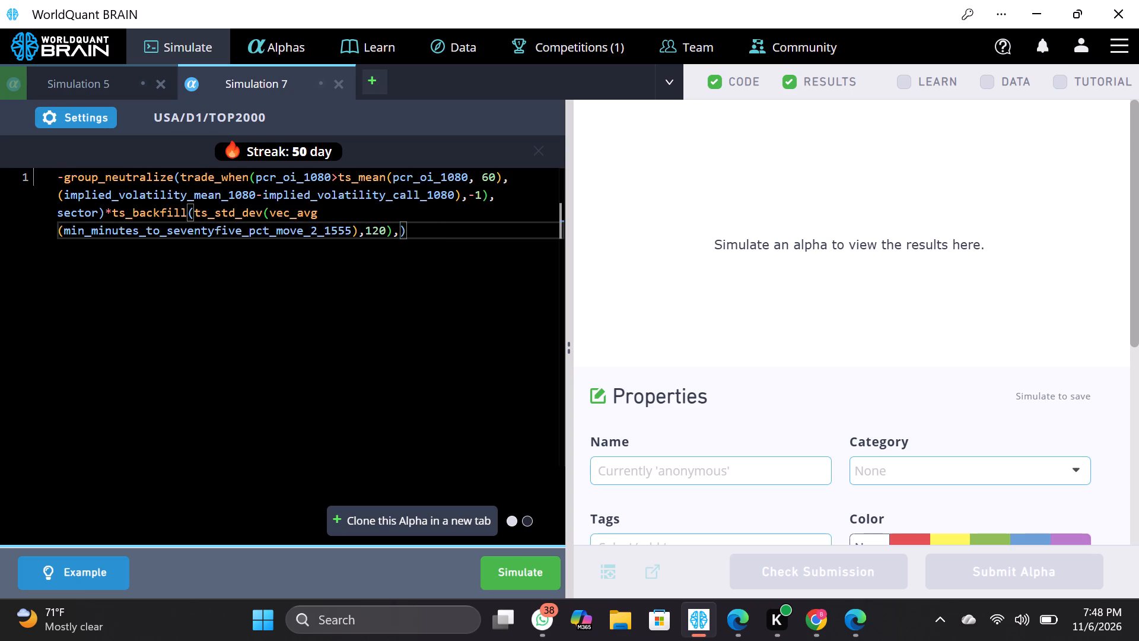
type("600")
Set the ts_std_dev window in Simulation 7's expression to 60 and run the simulation.
left_click(384, 233)
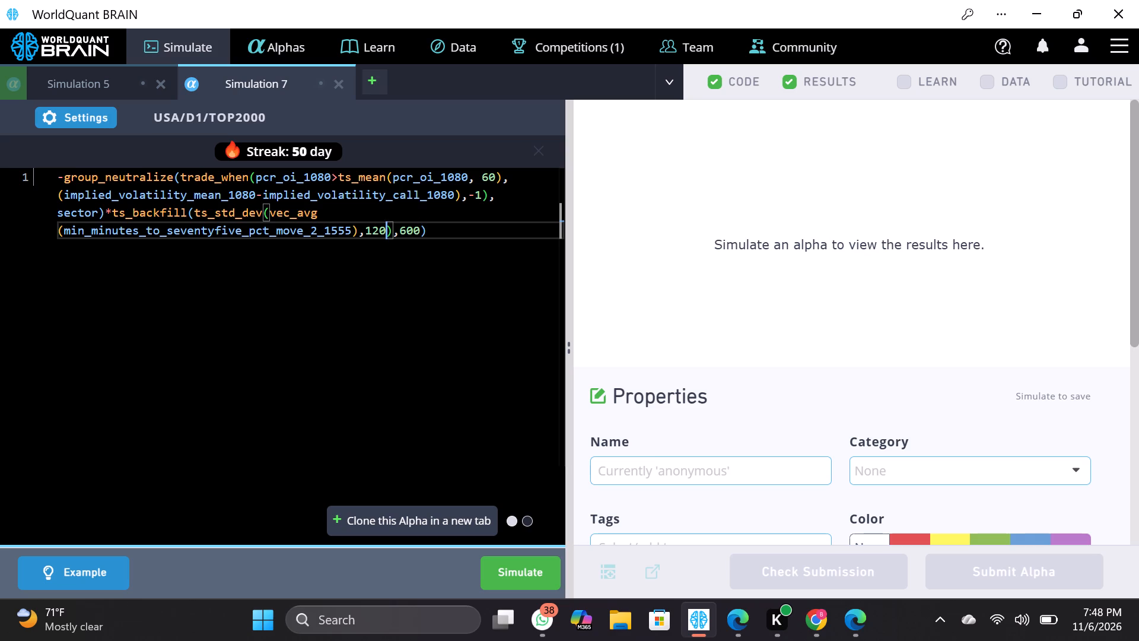
key("BackSpace")
key("BackSpace")
key("BackSpace")
type("60")
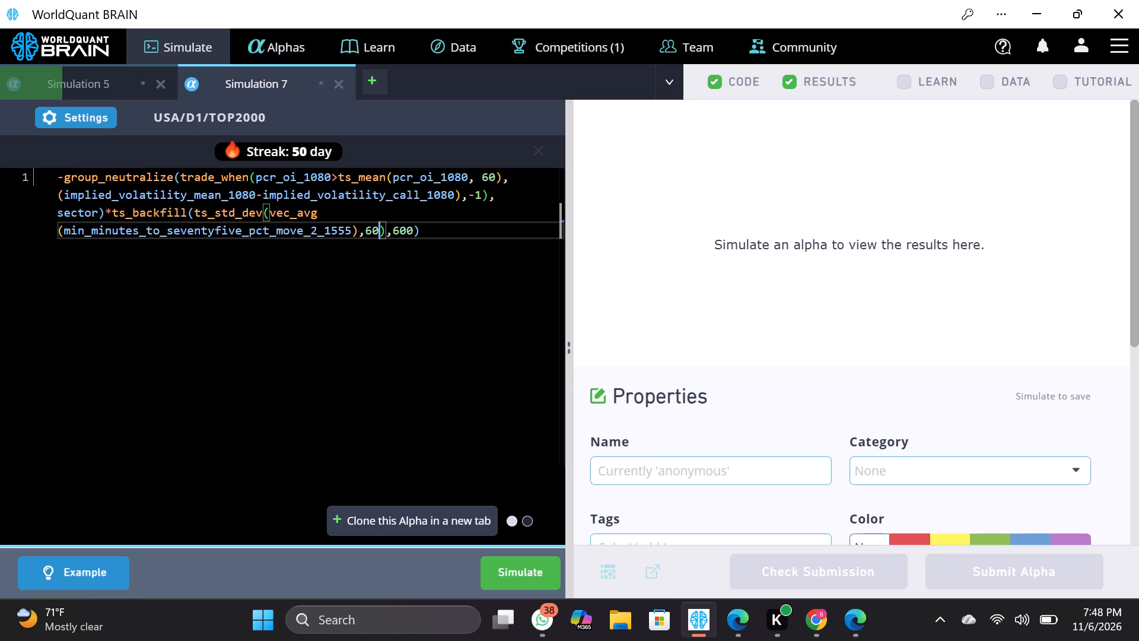
left_click(505, 560)
Clone Simulation 7's alpha in a new tab and change its call volatility field to implied_volatility_call_30.
left_click(469, 513)
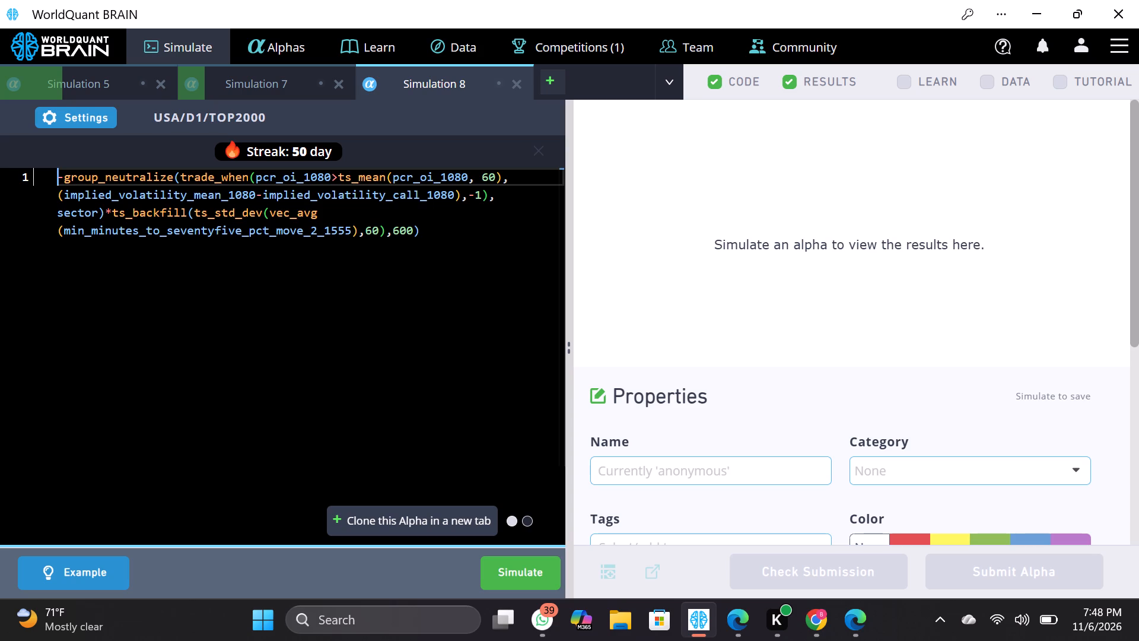
left_click(455, 196)
key("BackSpace")
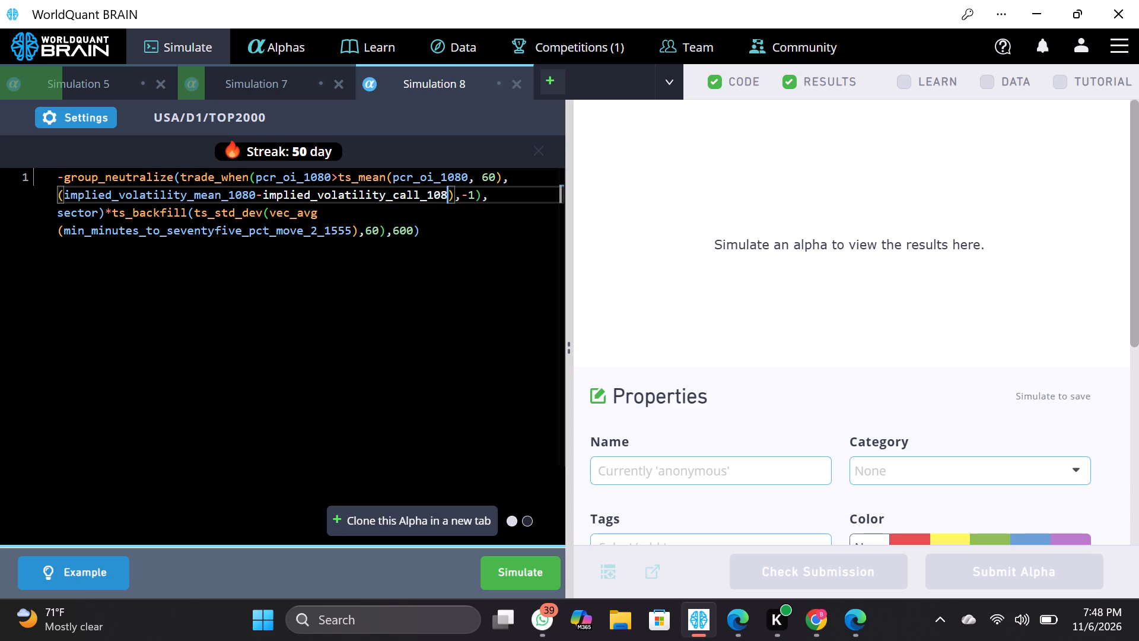
key("BackSpace")
key("BackSpace")
key("BackSpace")
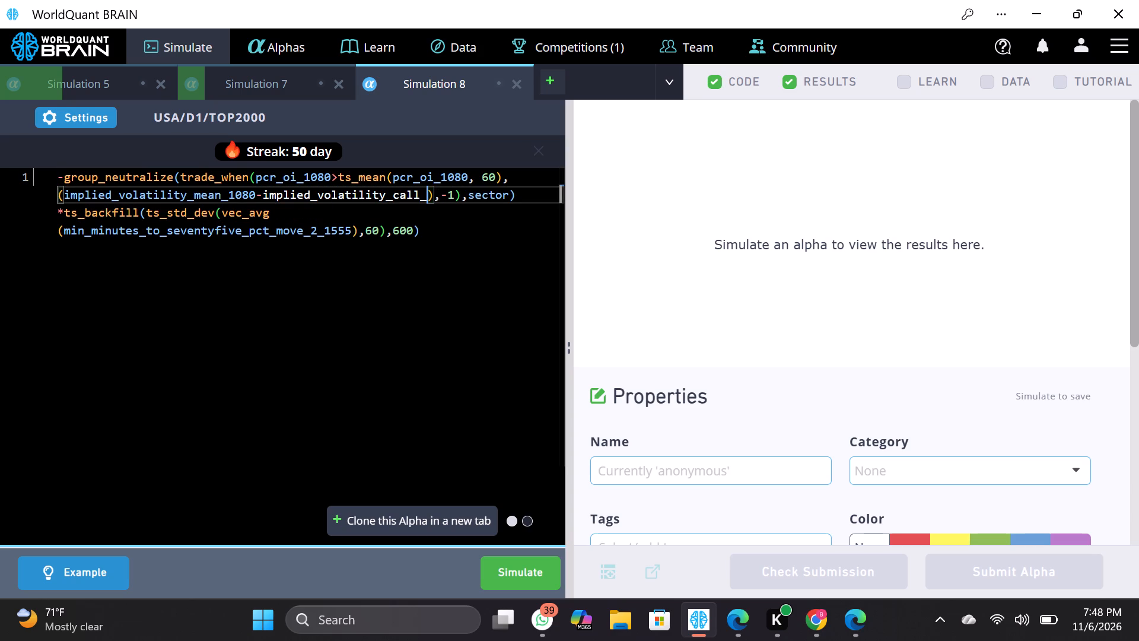
key("3")
key("0")
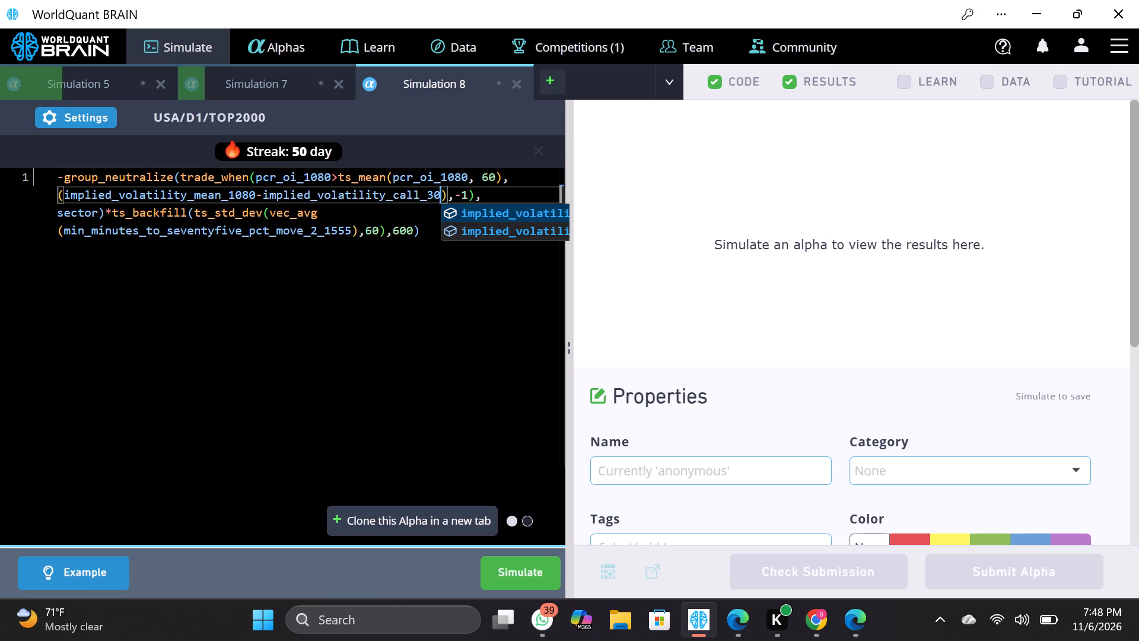
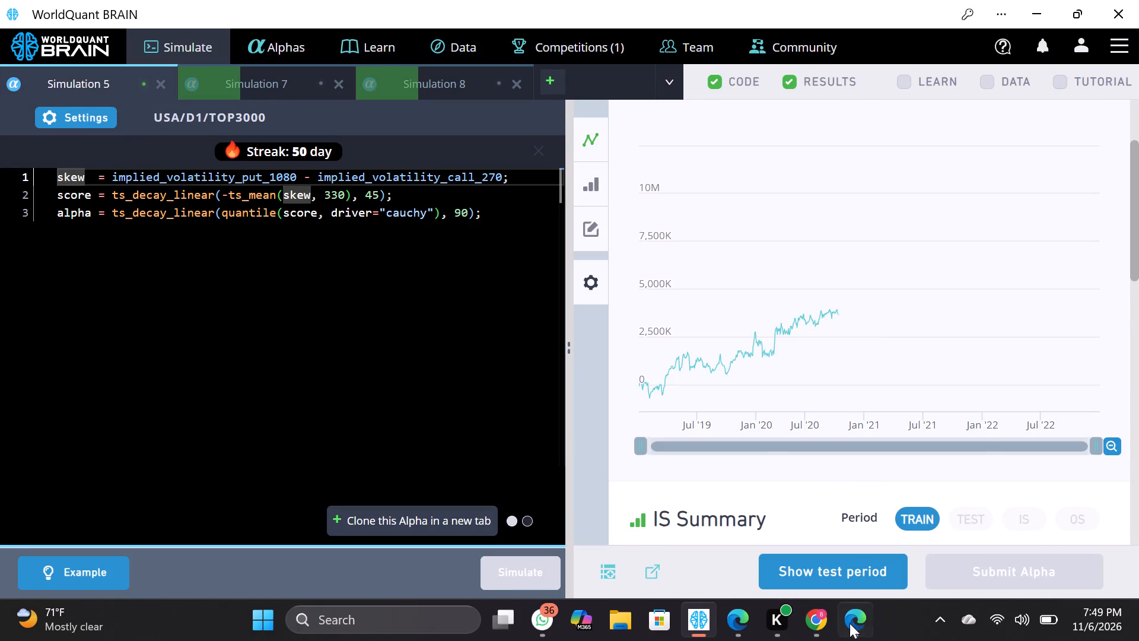
Show Simulation 5's test period and check its yearly summary and self-correlation.
scroll(810, 510, "down", 2)
left_click(826, 567)
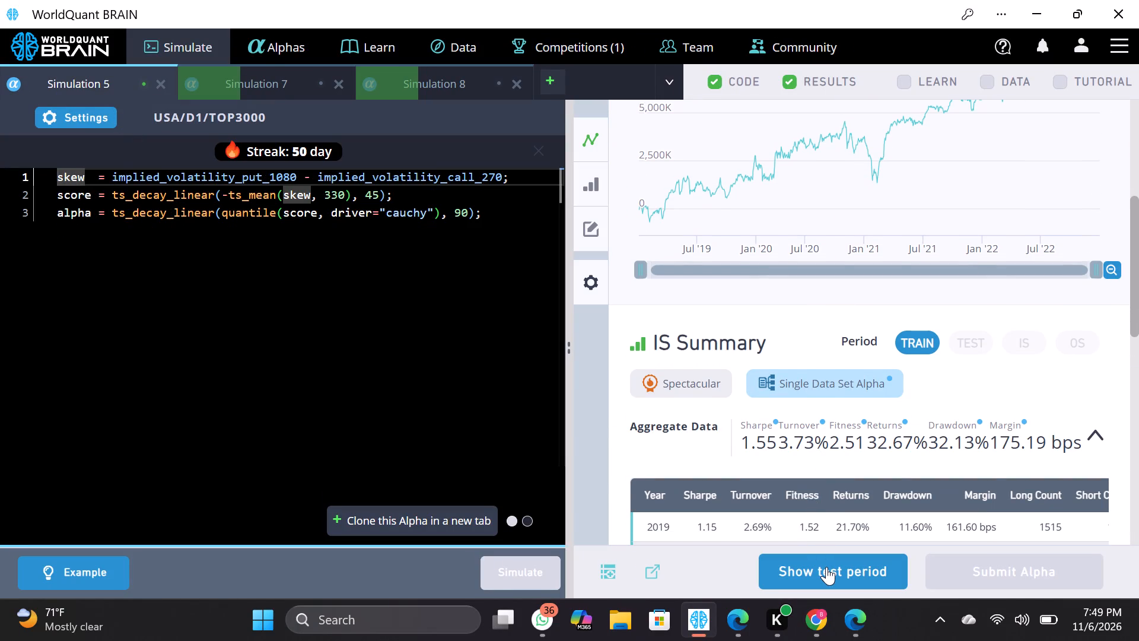
scroll(829, 457, "down", 4)
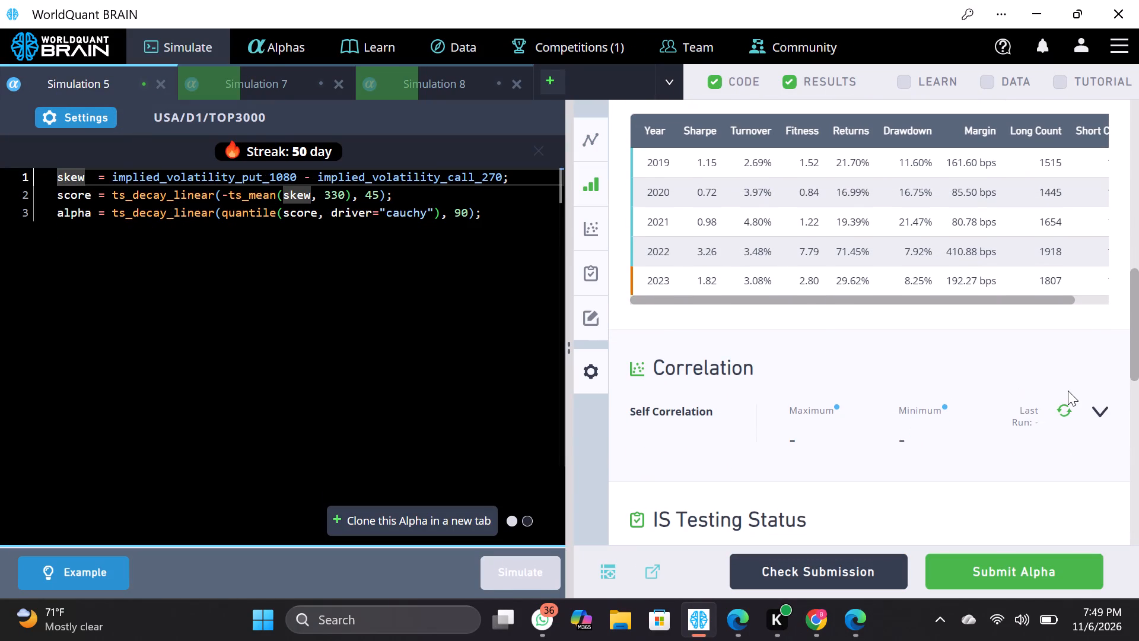
left_click(1105, 414)
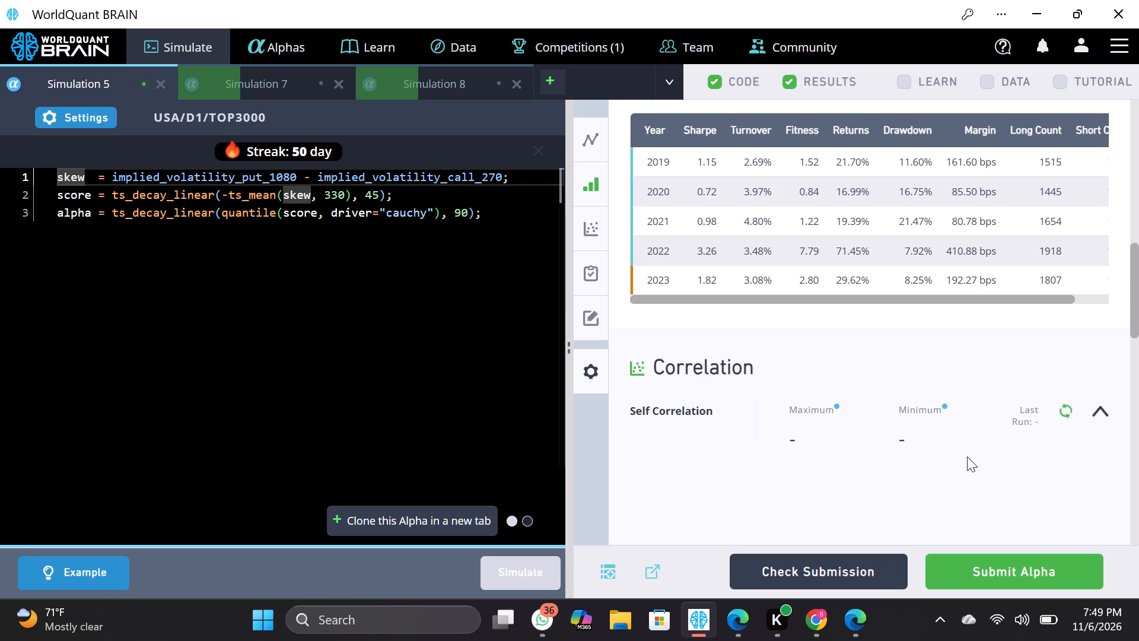
scroll(967, 456, "down", 2)
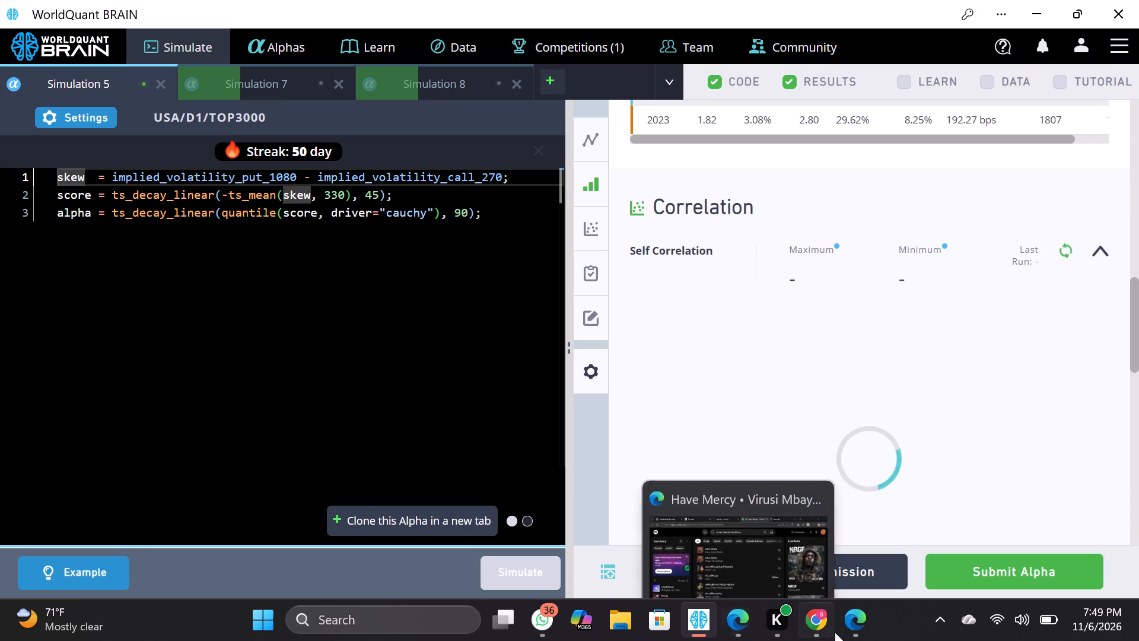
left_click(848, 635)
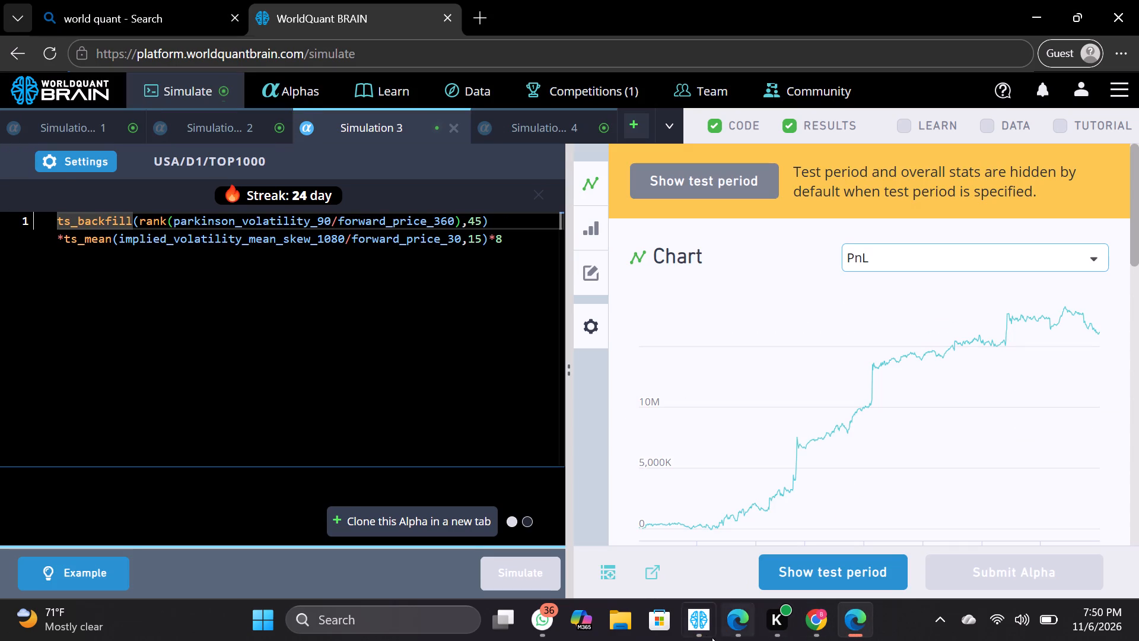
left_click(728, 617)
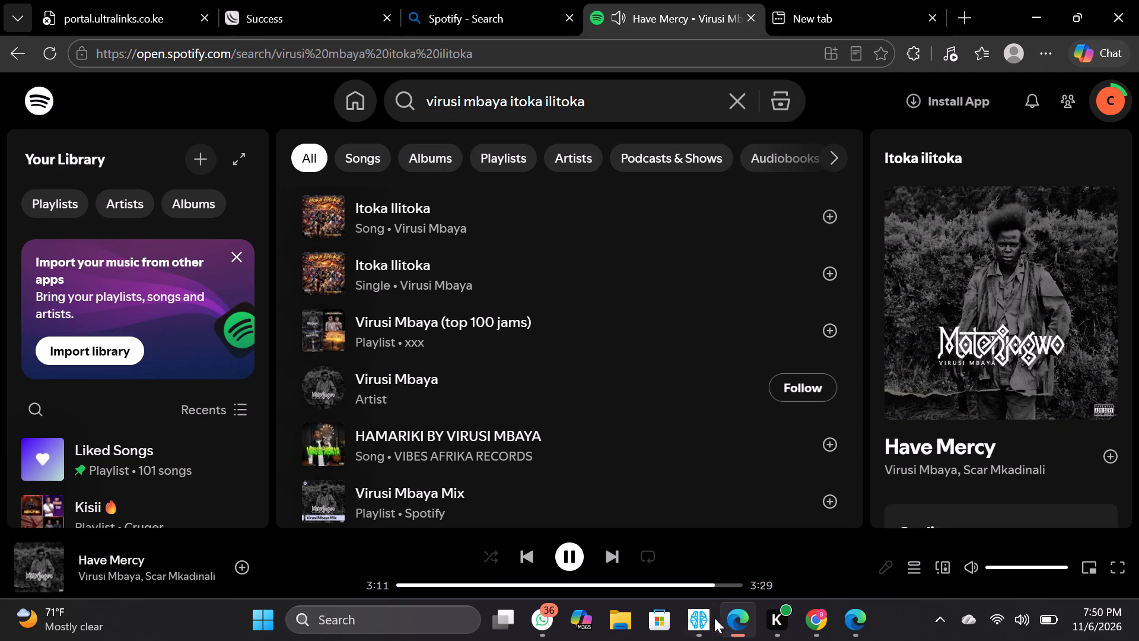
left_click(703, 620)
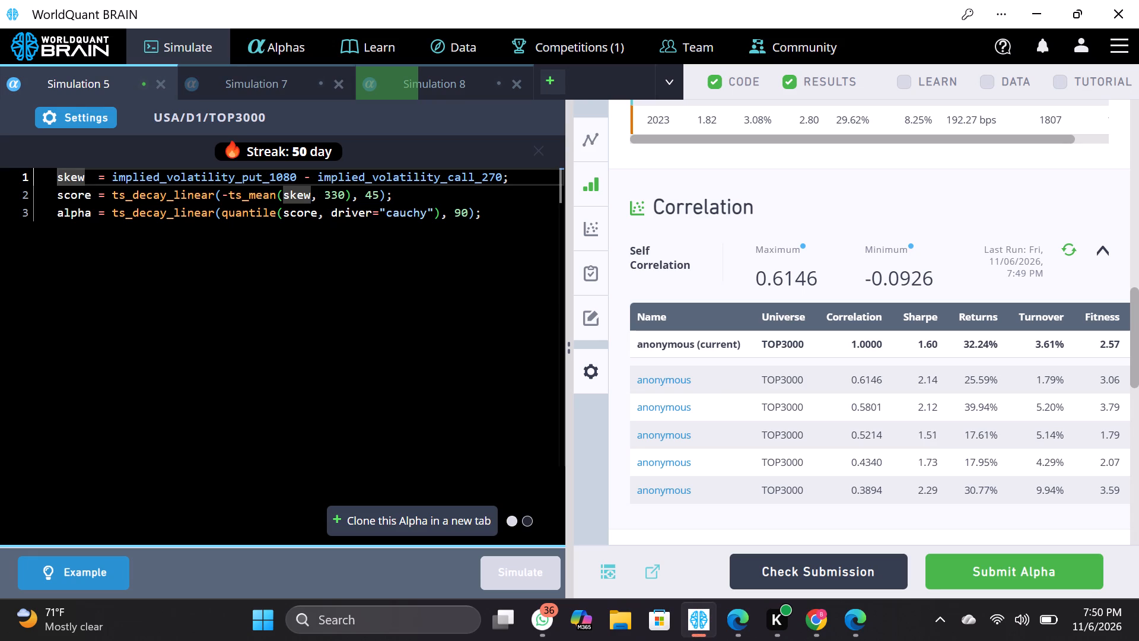
Set the ts_mean window in Simulation 5's score line to 315 and run the simulation.
left_click(341, 201)
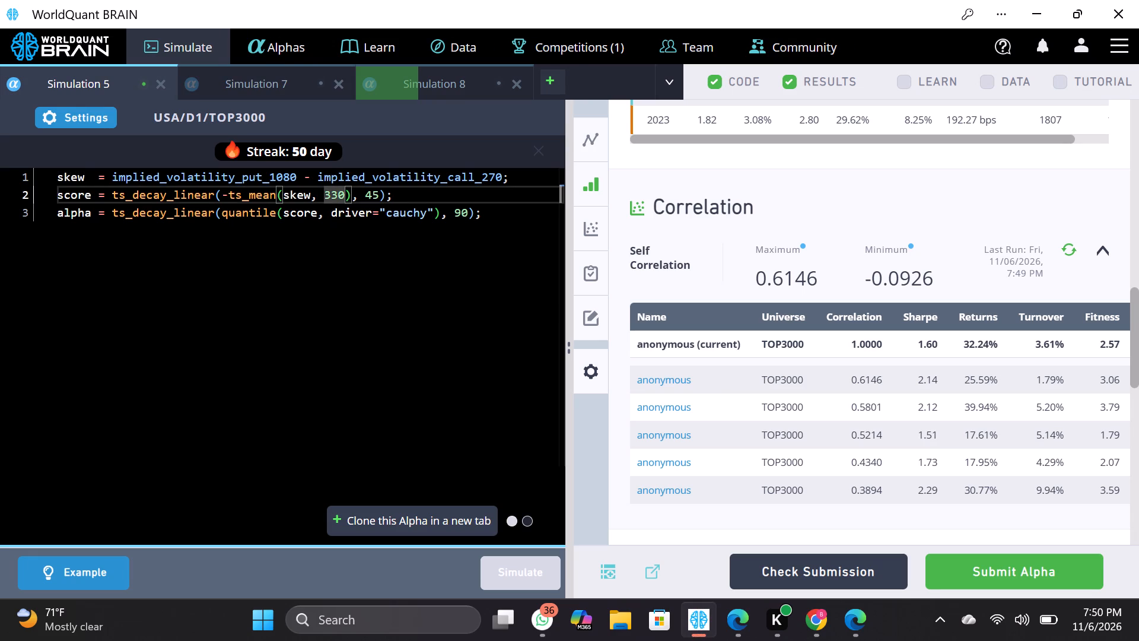
left_click(347, 201)
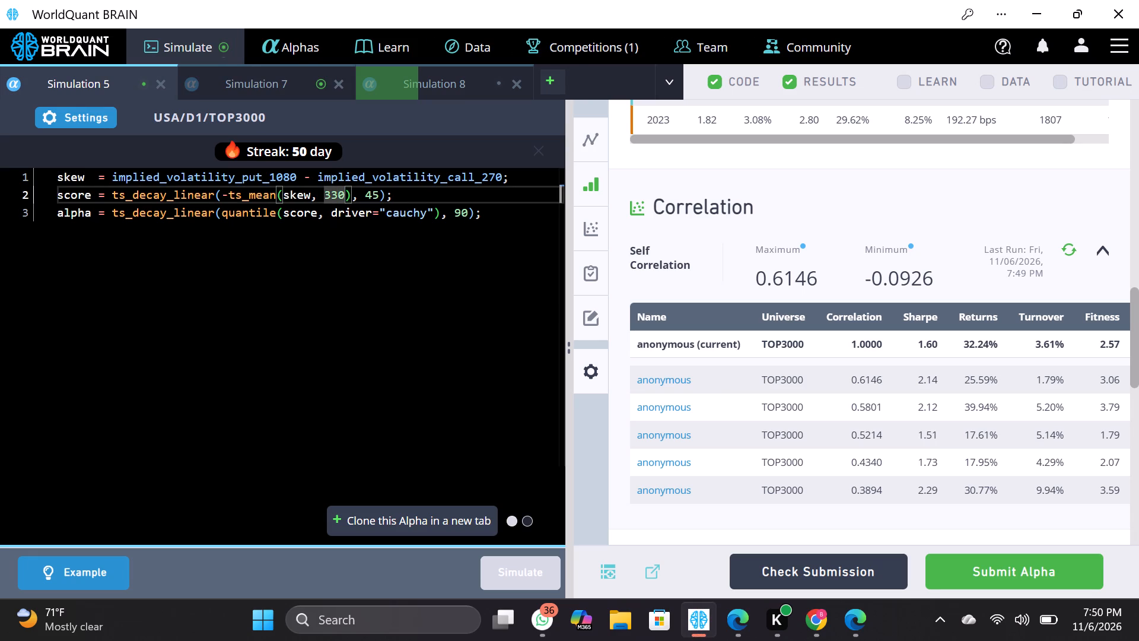
key("BackSpace")
key("BackSpace")
key("BackSpace")
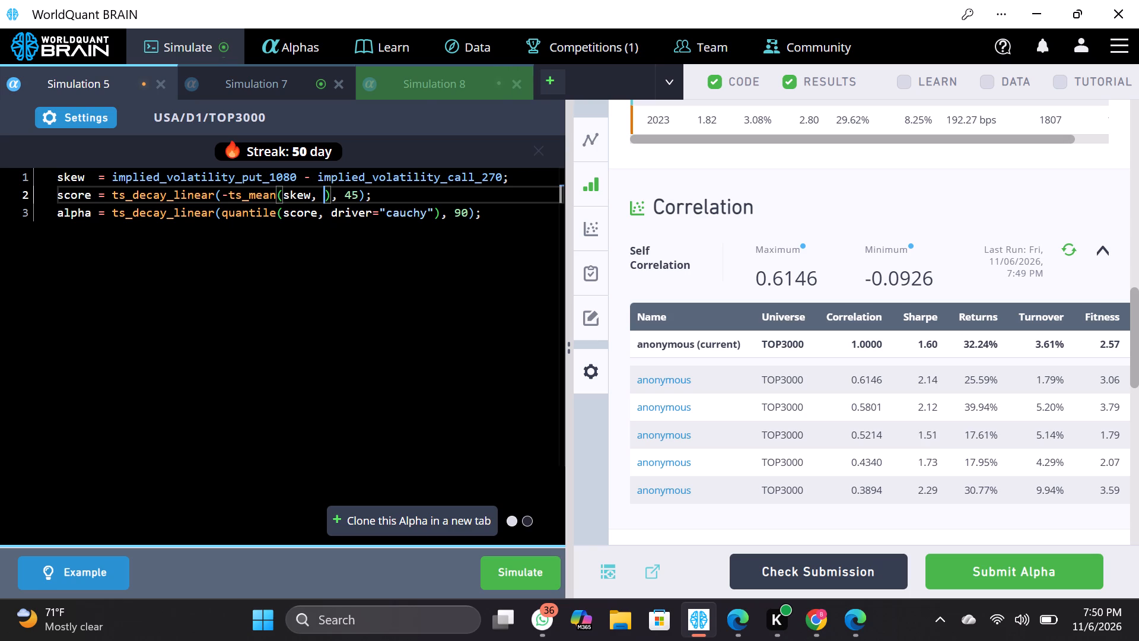
key("3")
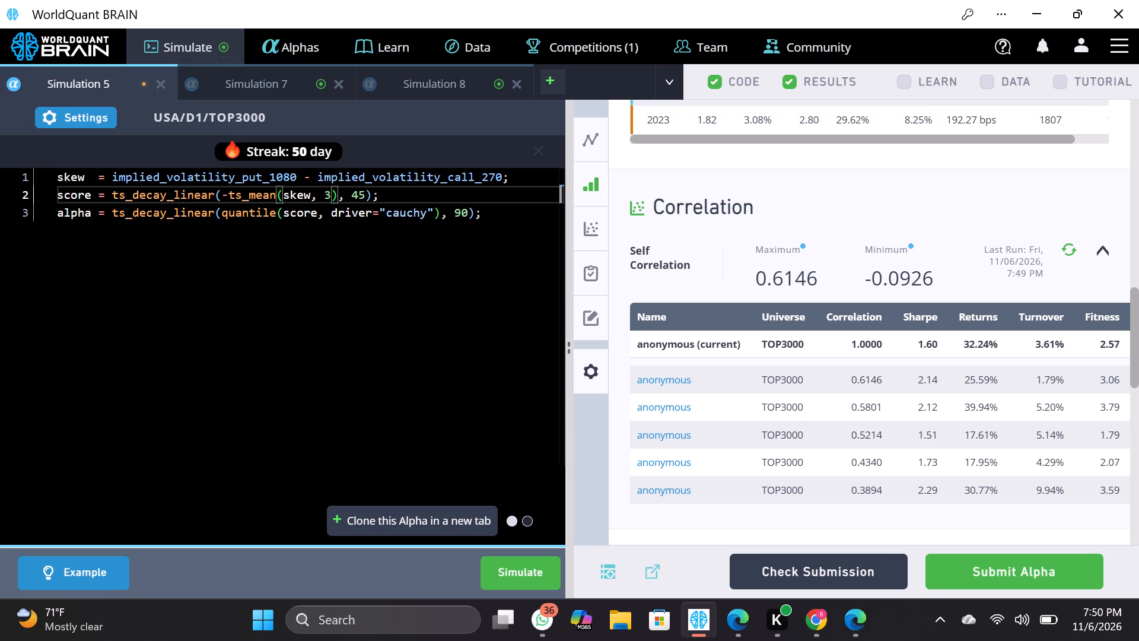
key("0")
key("BackSpace")
type("15")
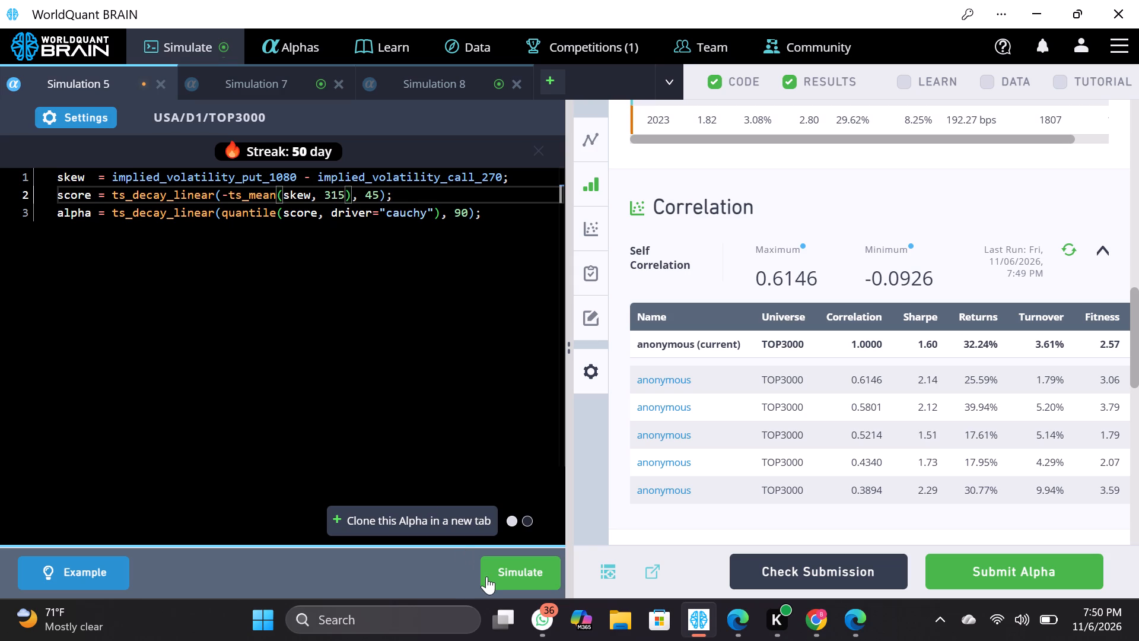
left_click(486, 576)
Show Simulation 7's test period and examine its self-correlation, testing status, summary and PnL chart.
left_click(212, 85)
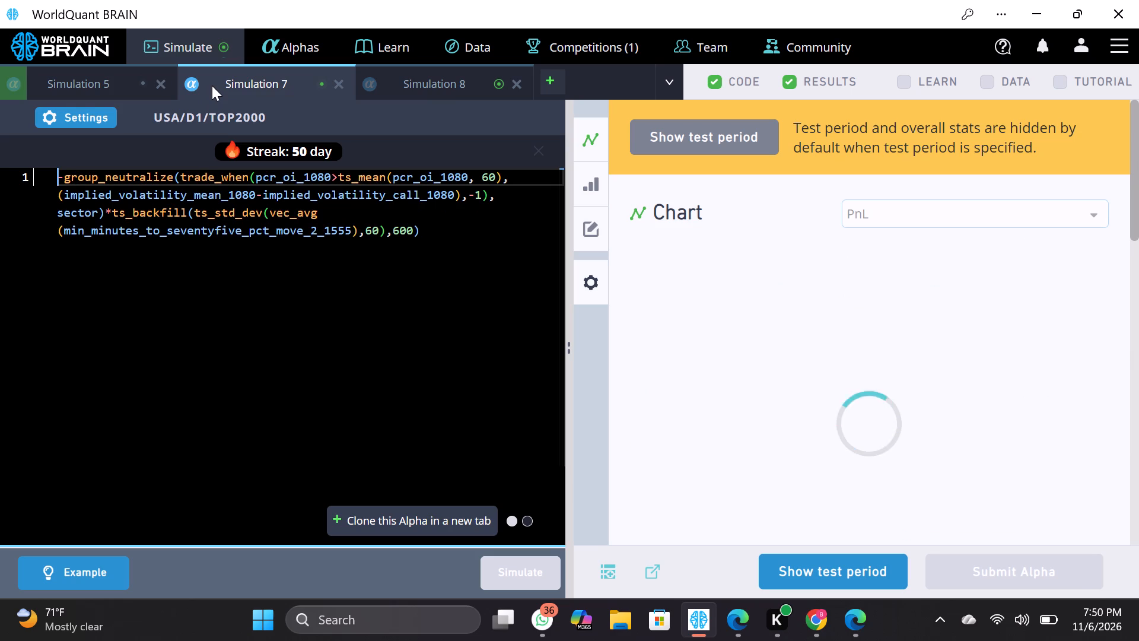
scroll(718, 440, "down", 5)
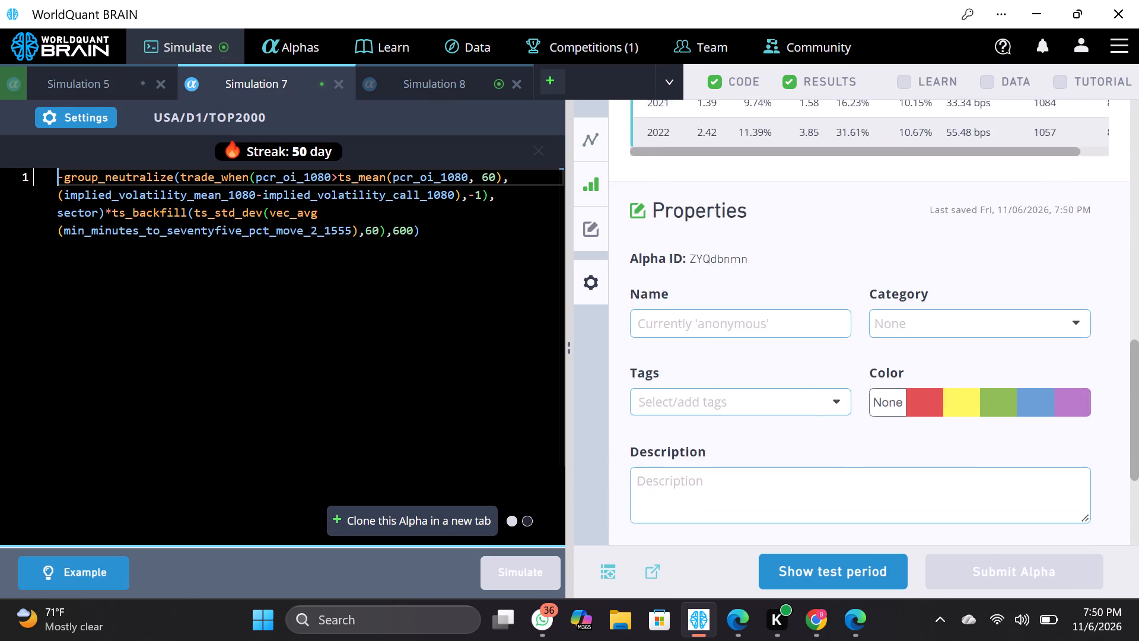
scroll(718, 440, "down", 2)
scroll(788, 339, "down", 2)
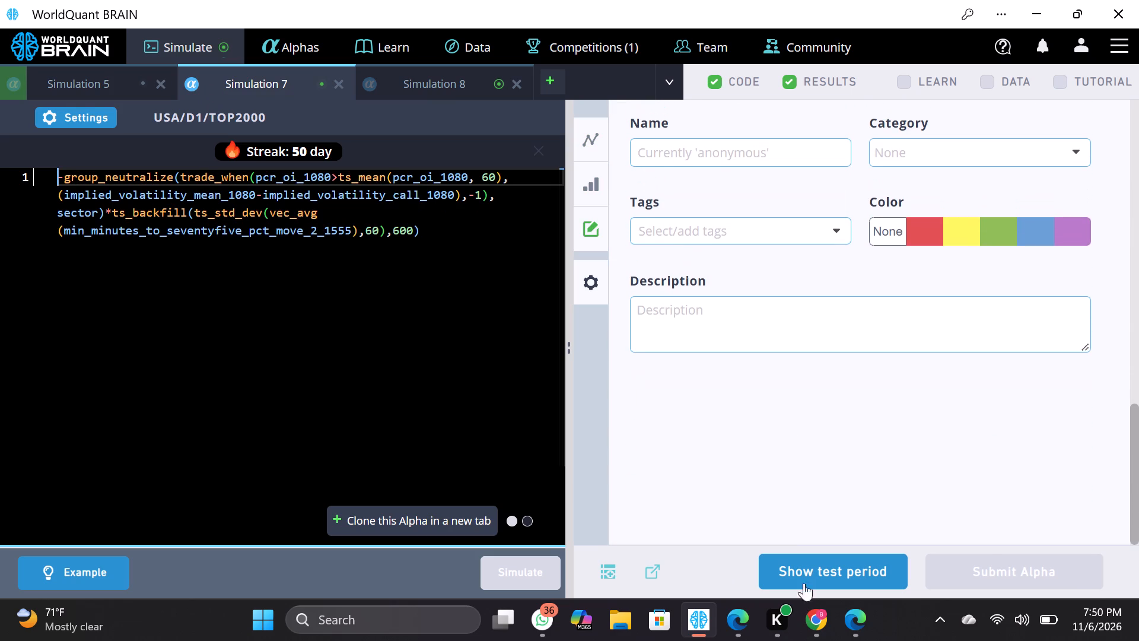
left_click(809, 569)
scroll(941, 366, "up", 1)
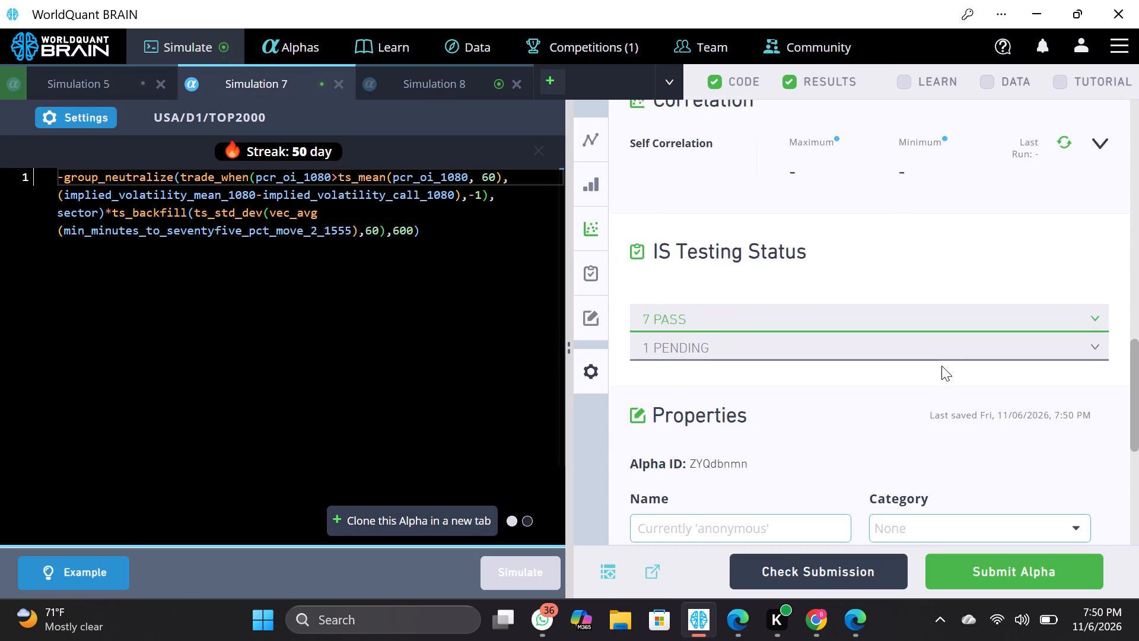
scroll(941, 366, "up", 1)
left_click(1105, 283)
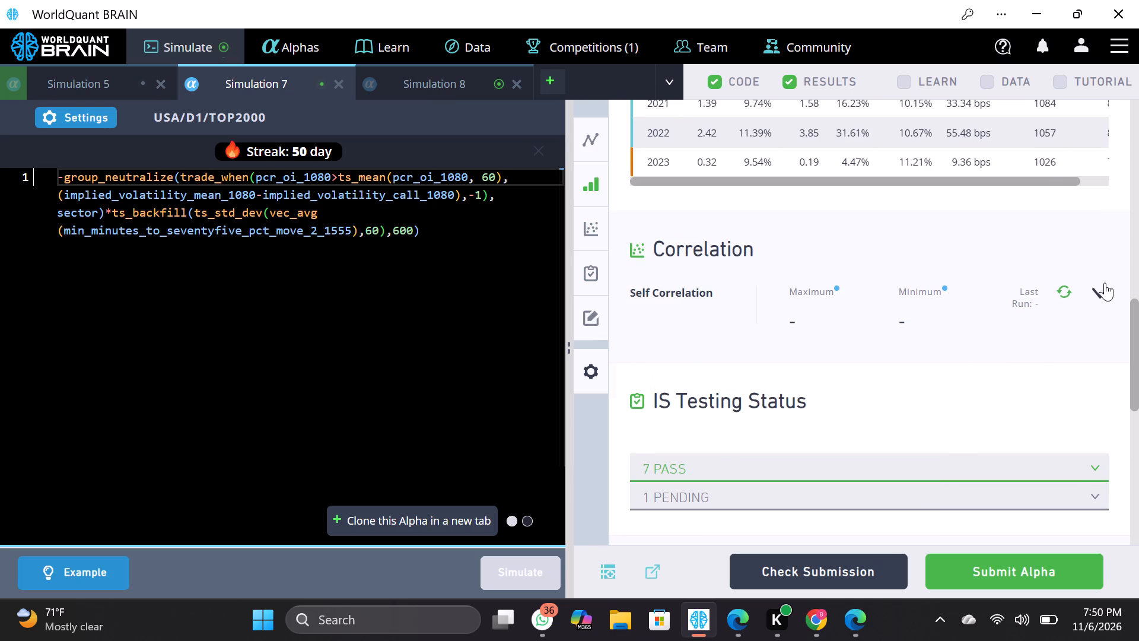
scroll(968, 377, "down", 2)
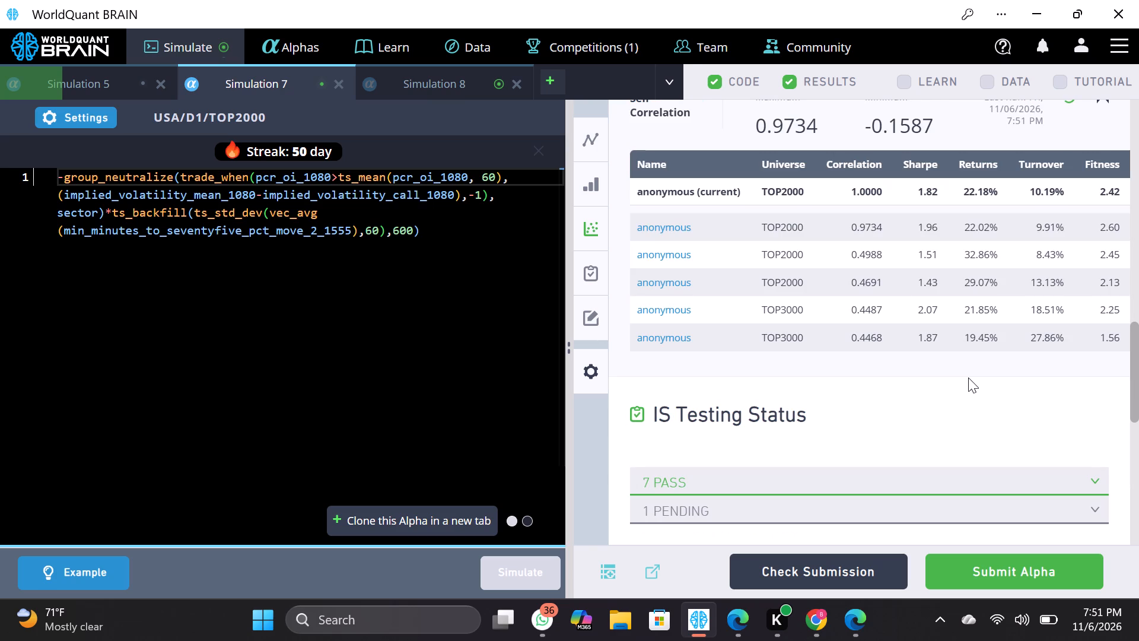
scroll(920, 291, "up", 5)
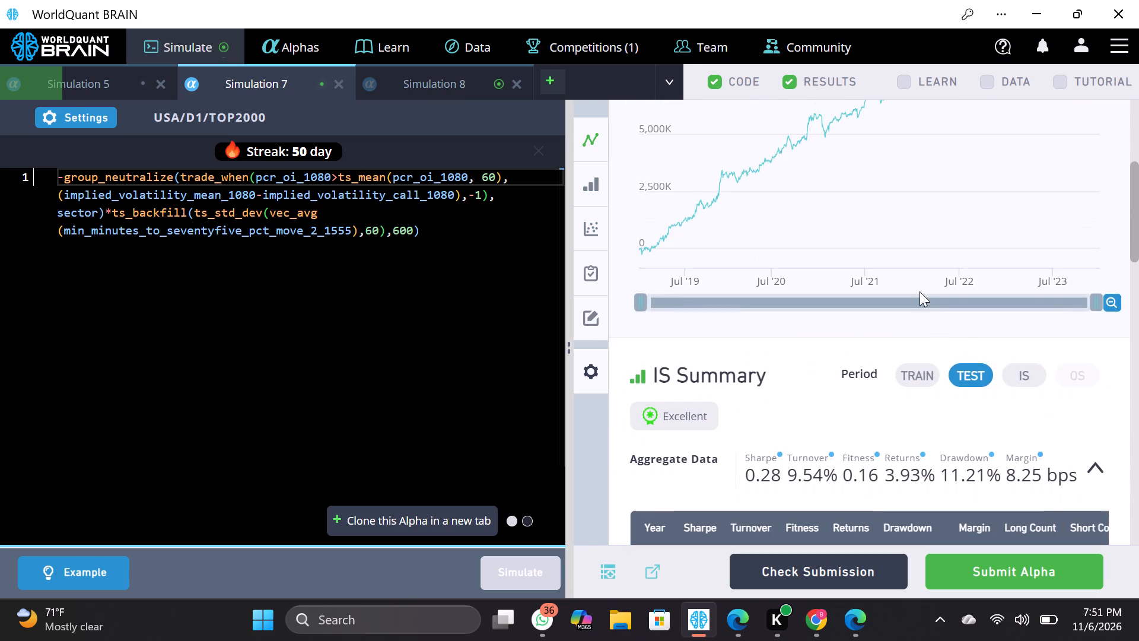
scroll(920, 291, "up", 6)
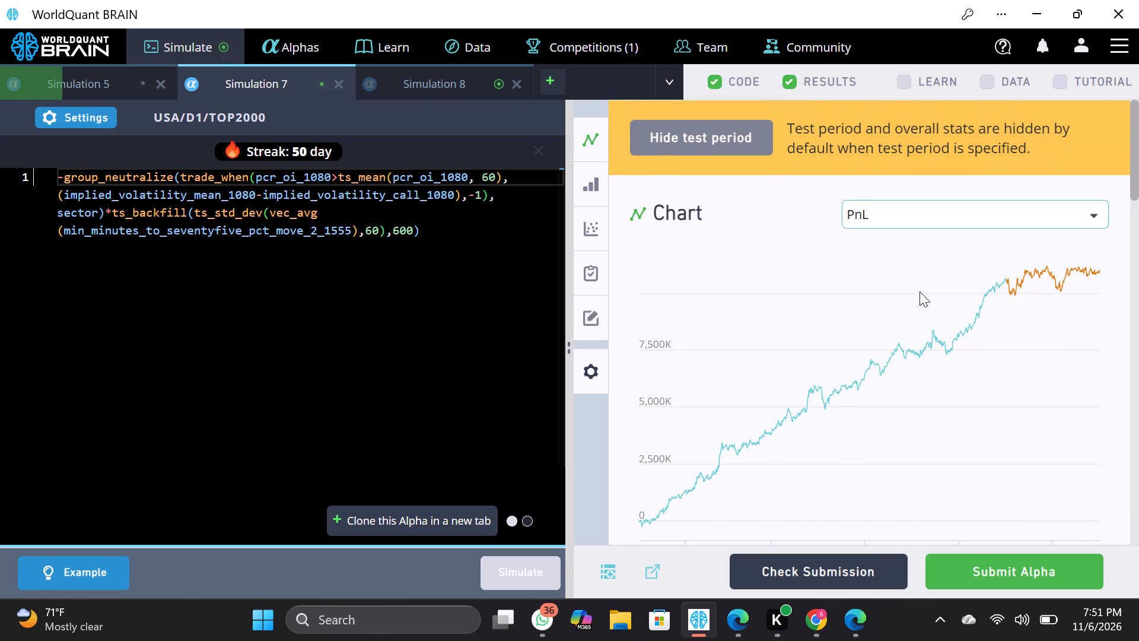
Check Simulation 8's summary, change its call volatility field to implied_volatility_call_720 and run the simulation.
left_click(435, 77)
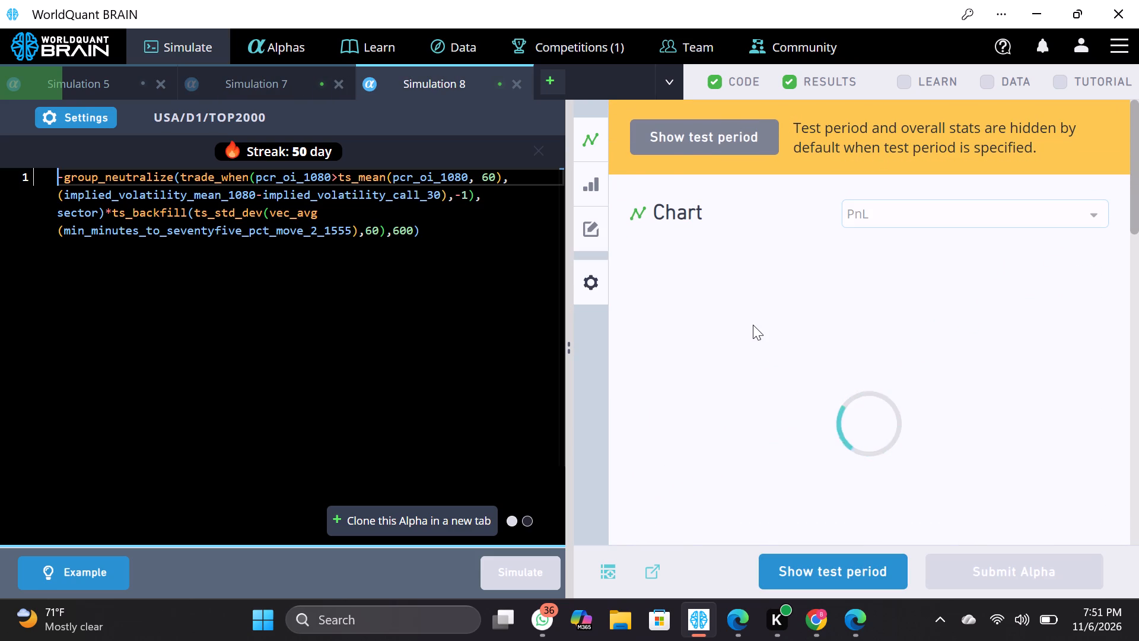
scroll(753, 325, "down", 4)
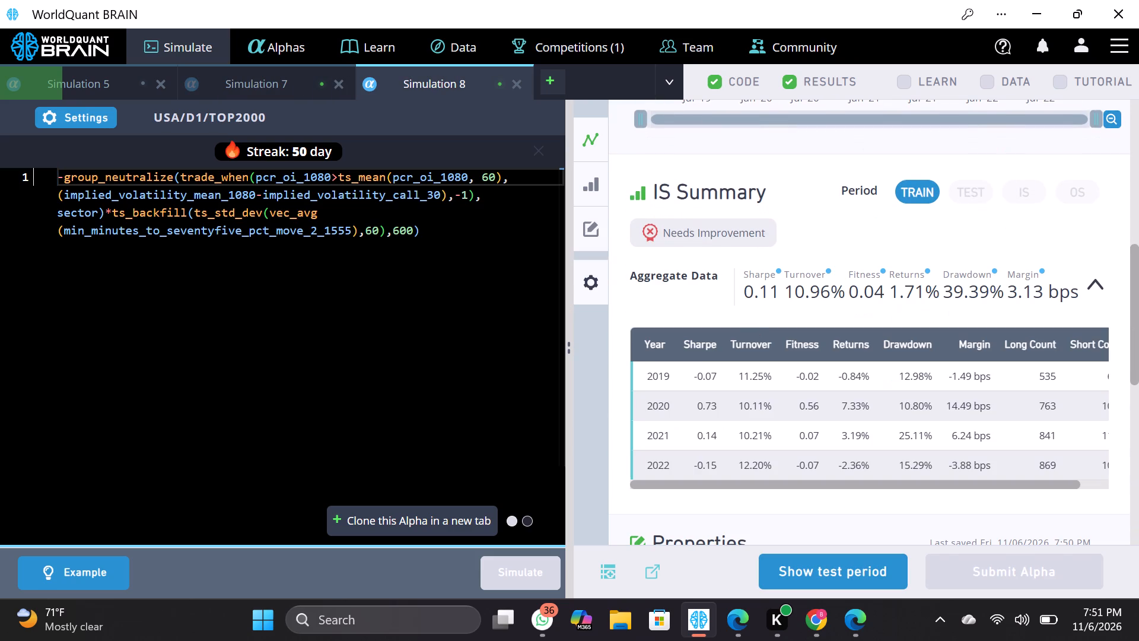
left_click(443, 193)
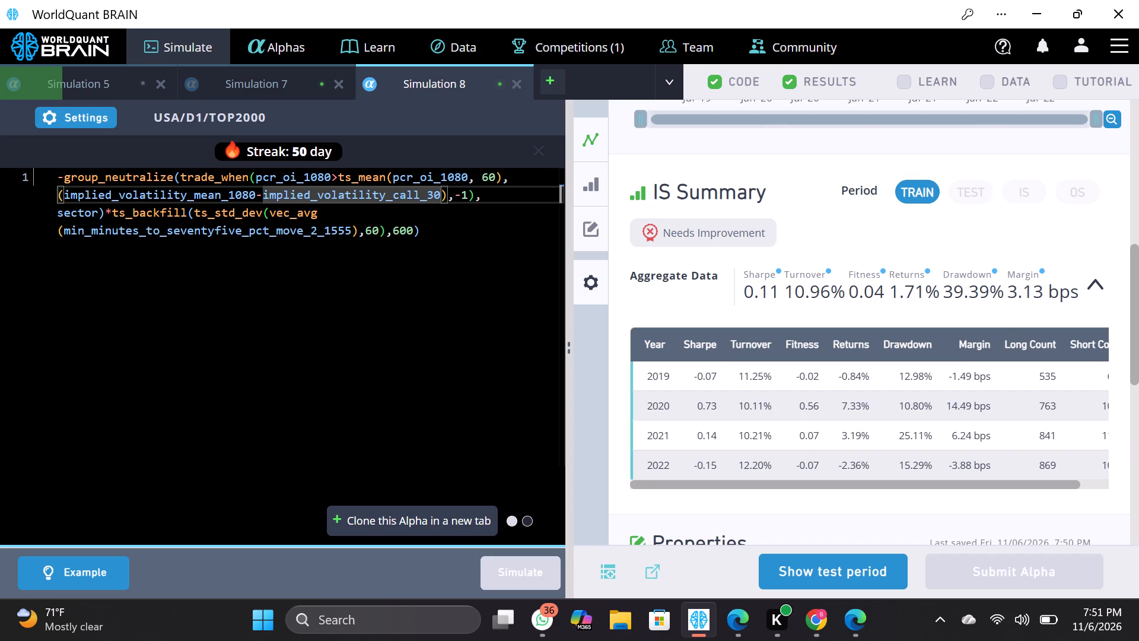
key("BackSpace")
key("BackSpace")
key("1")
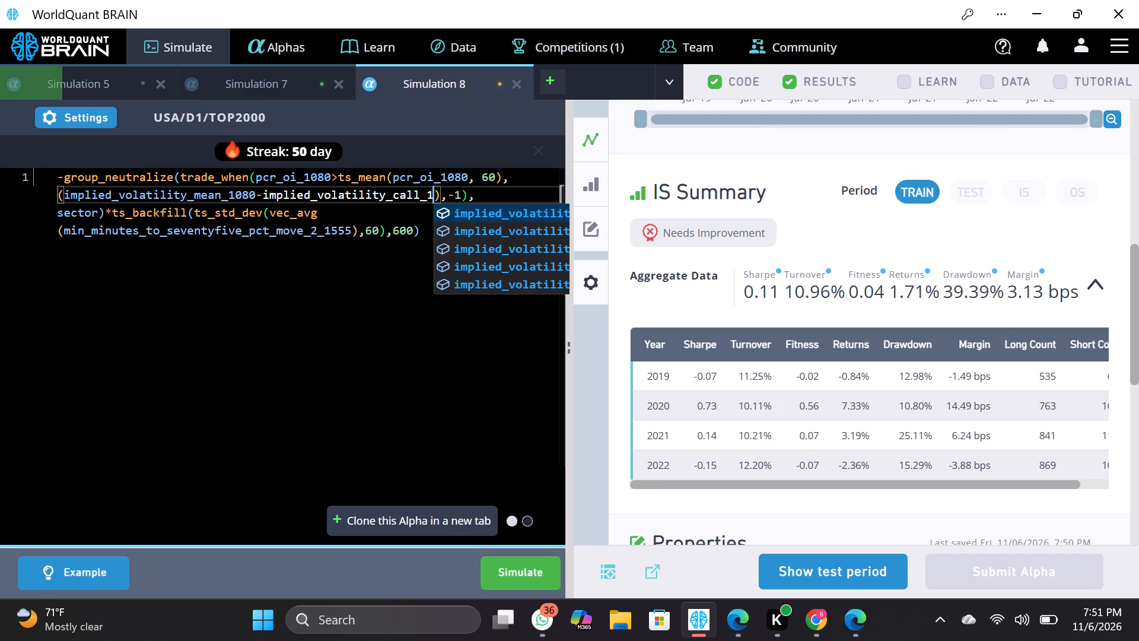
key("BackSpace")
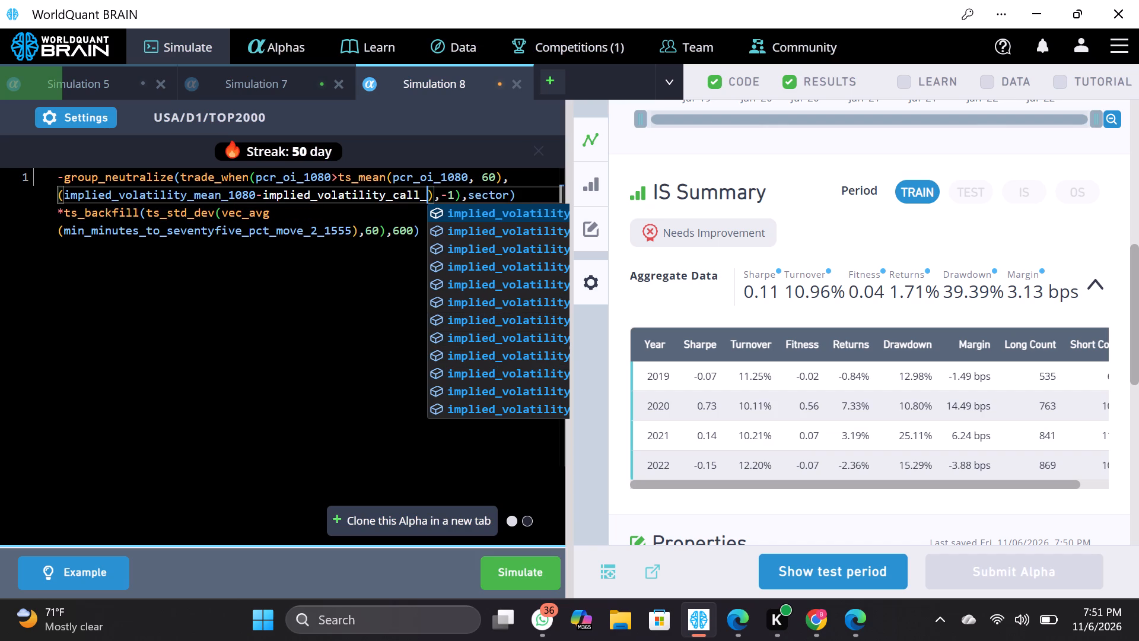
key("7")
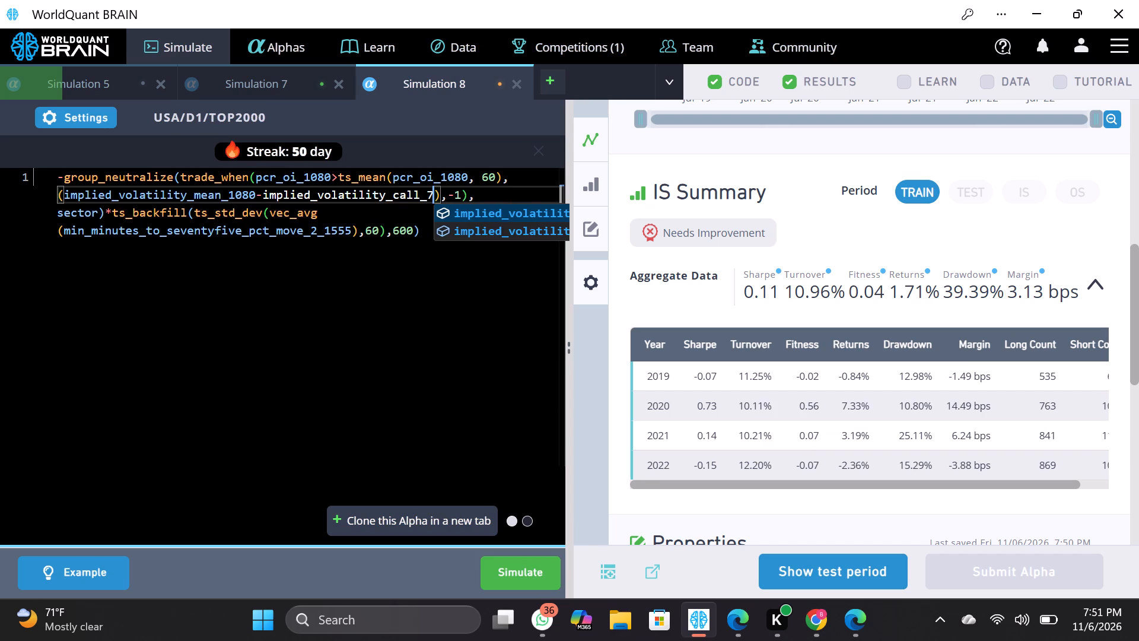
type("20")
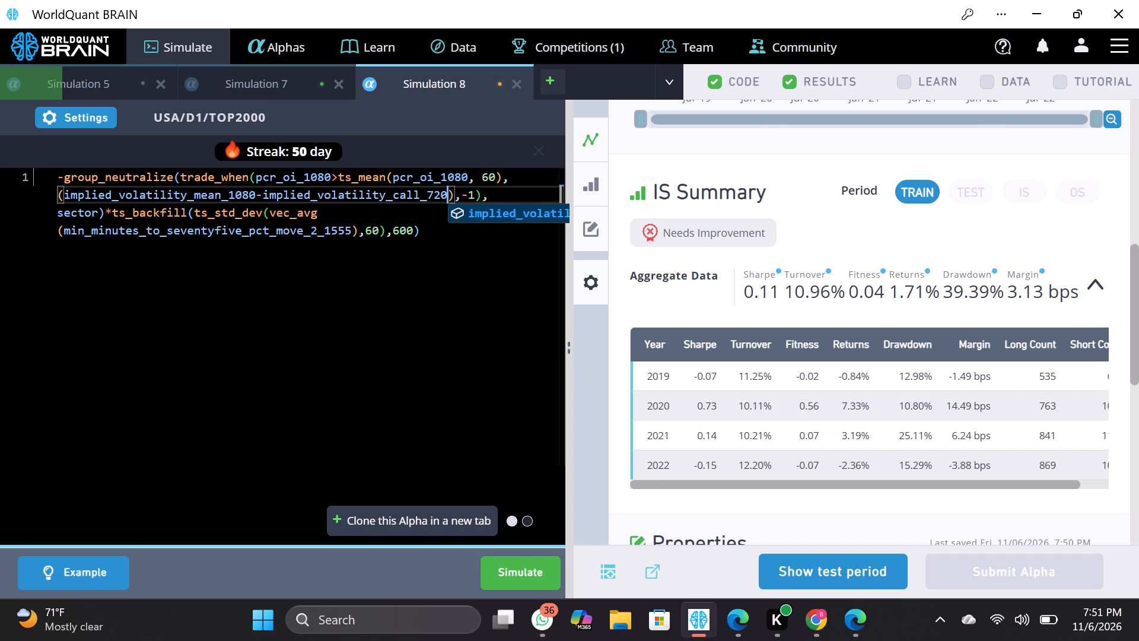
left_click(526, 558)
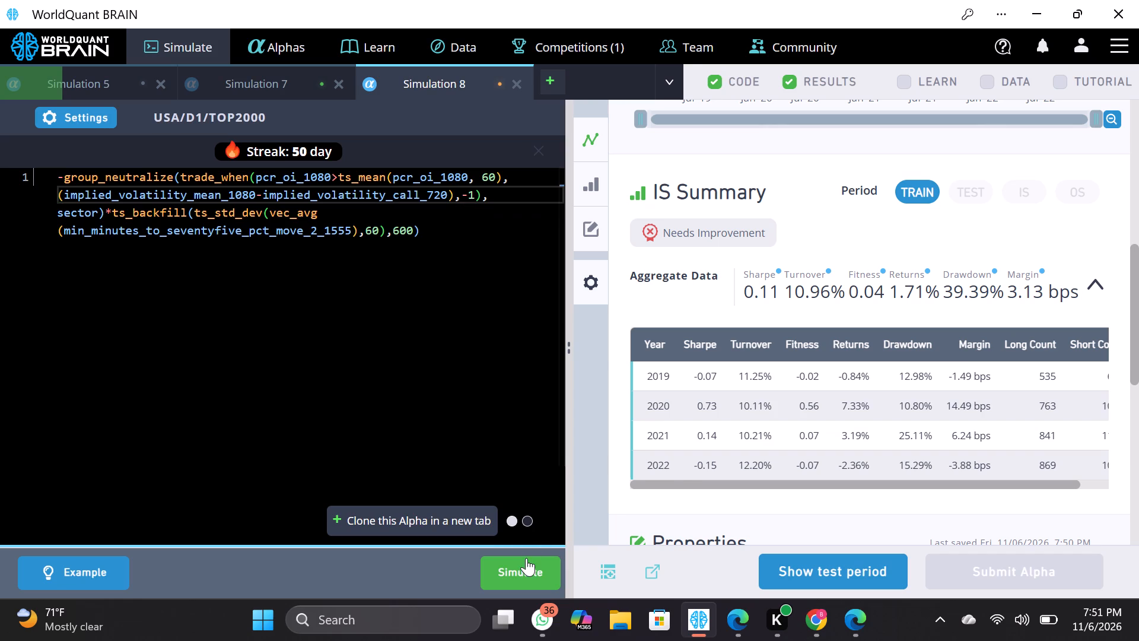
Close Simulation 7.
left_click(336, 76)
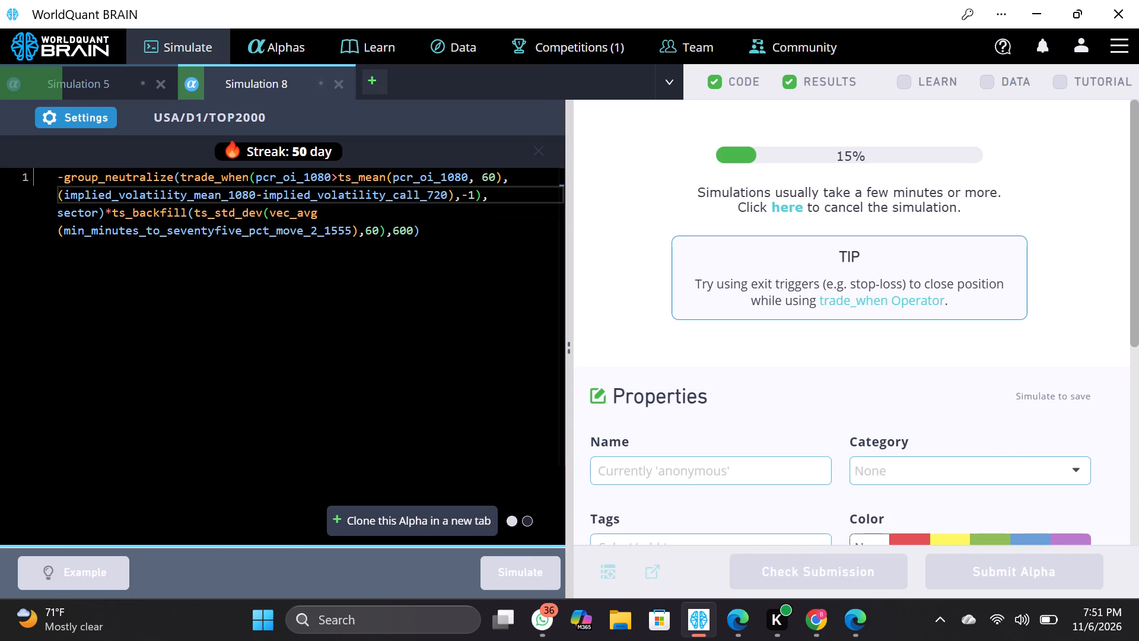
Clone Simulation 8's alpha in a new tab and change the first field in its trade_when condition to pcr_oi_10.
left_click(442, 516)
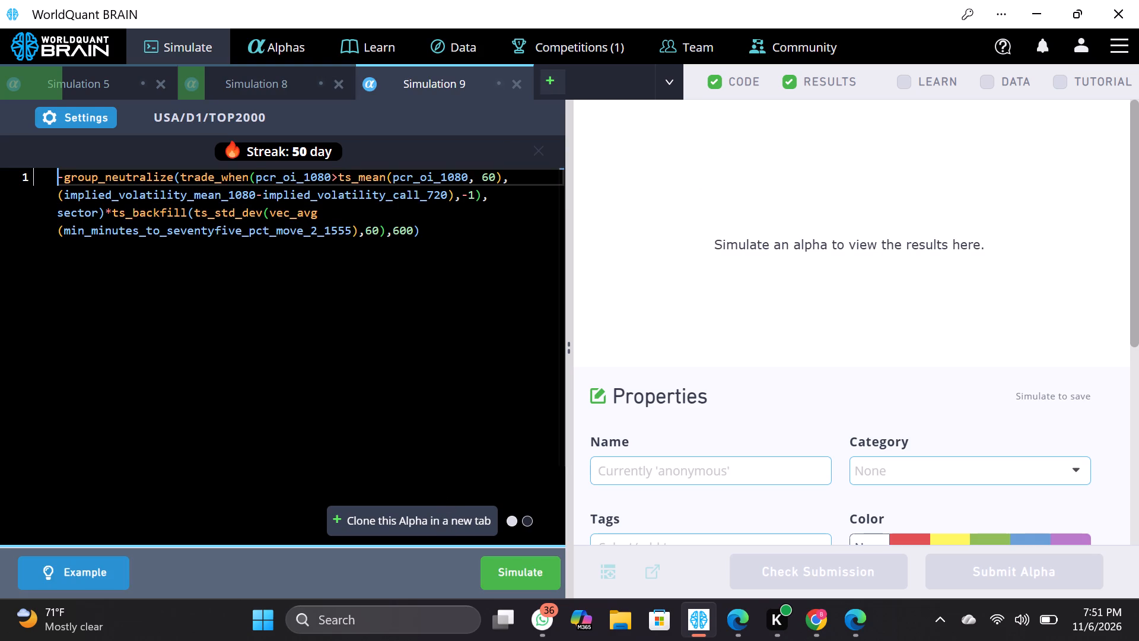
left_click(329, 180)
key("BackSpace")
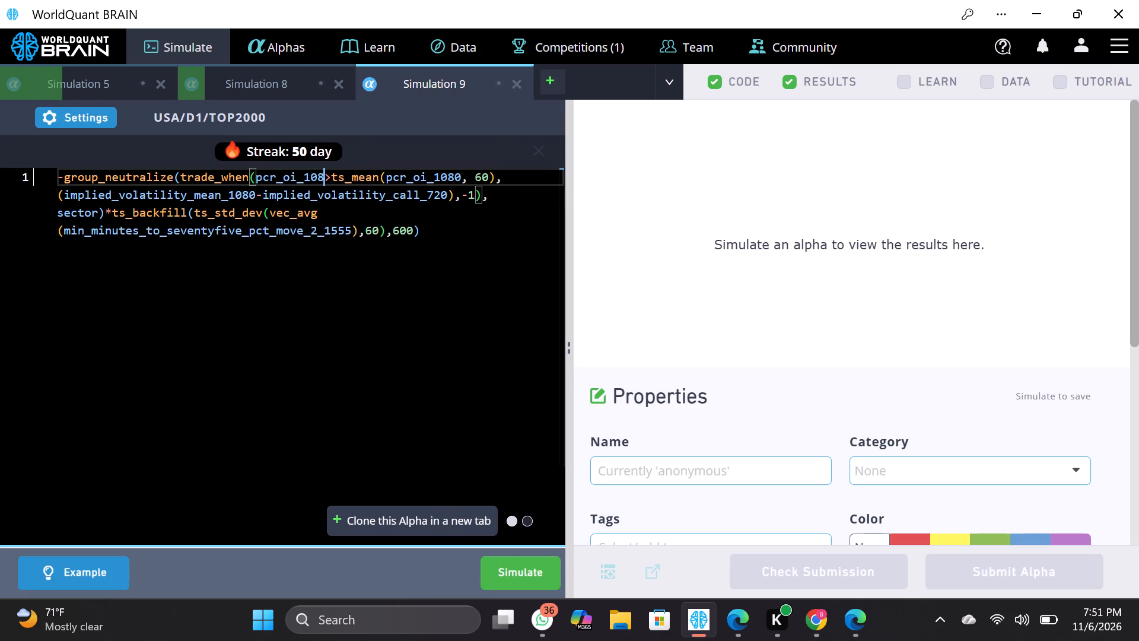
key("BackSpace")
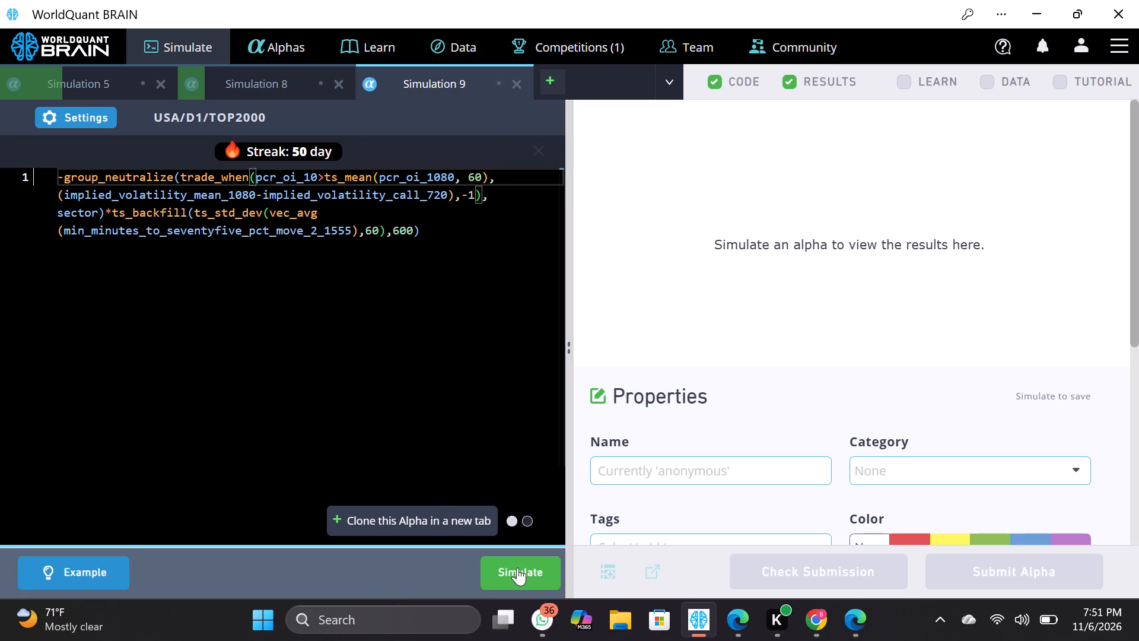
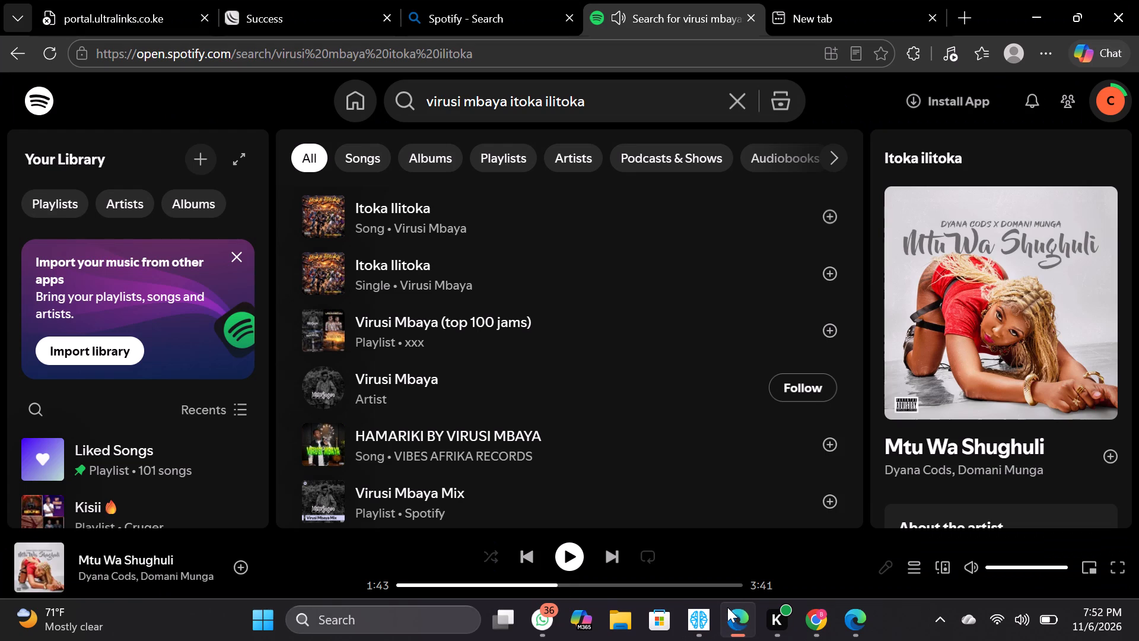
Resume playback of the current song on Spotify.
key("space")
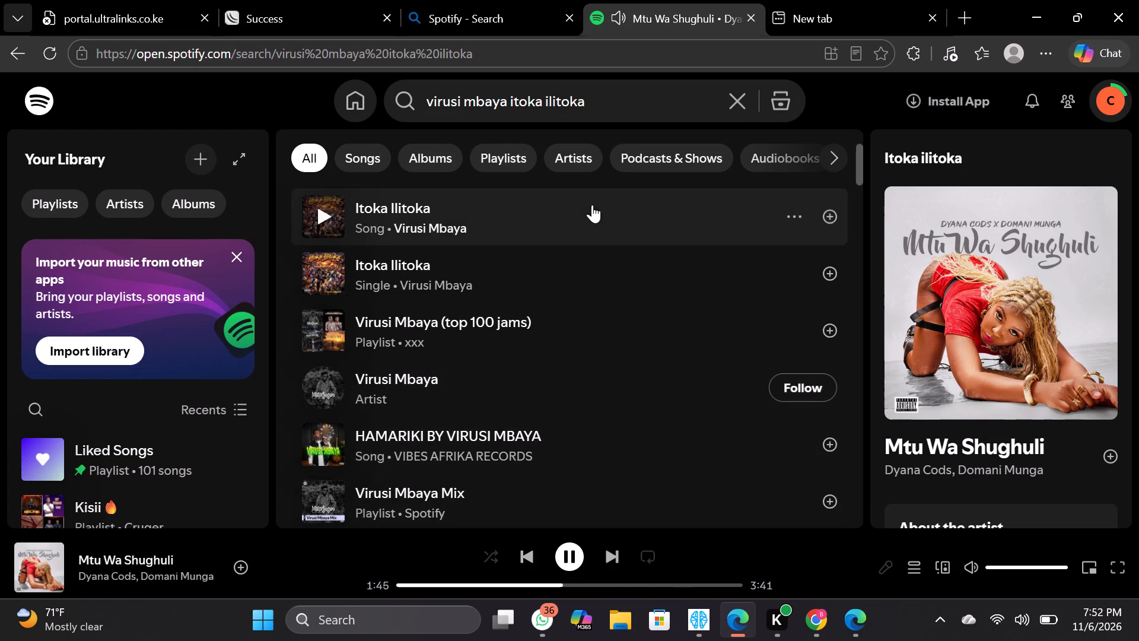
Switch to the guest browser's BRAIN session, examine Simulation 3's PnL chart and yearly summary, and show its test period.
left_click(752, 626)
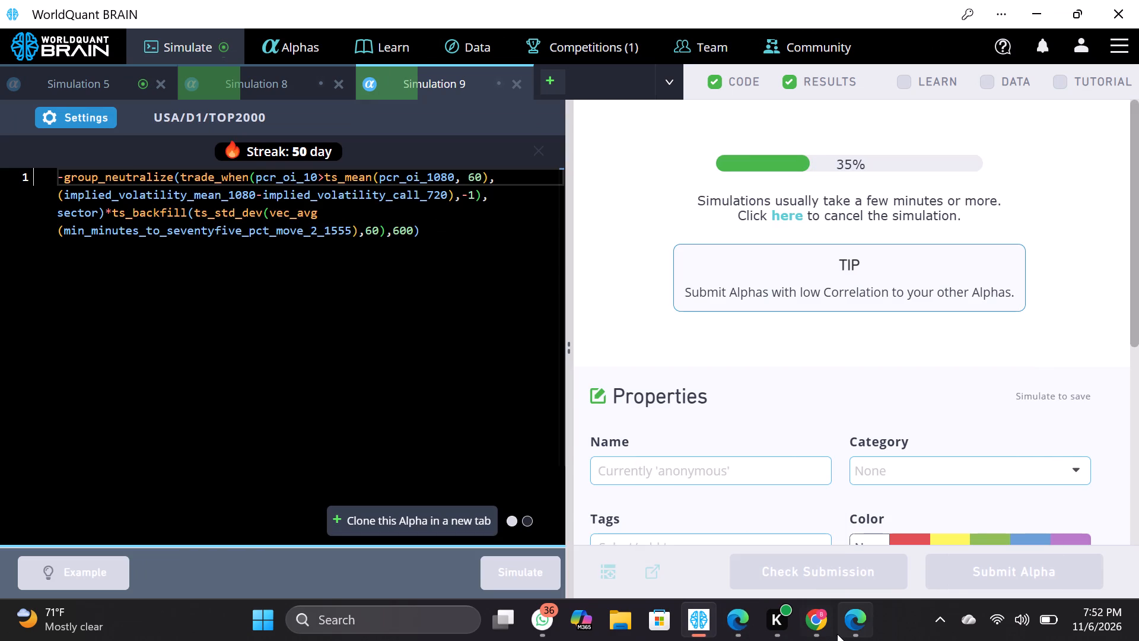
left_click(850, 621)
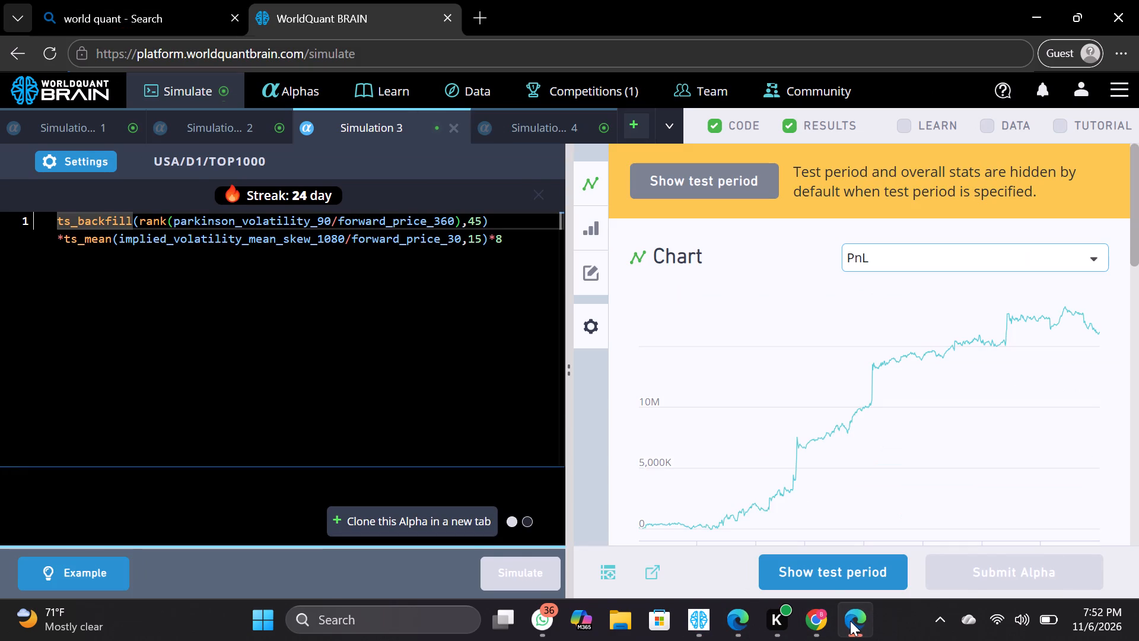
scroll(753, 440, "down", 2)
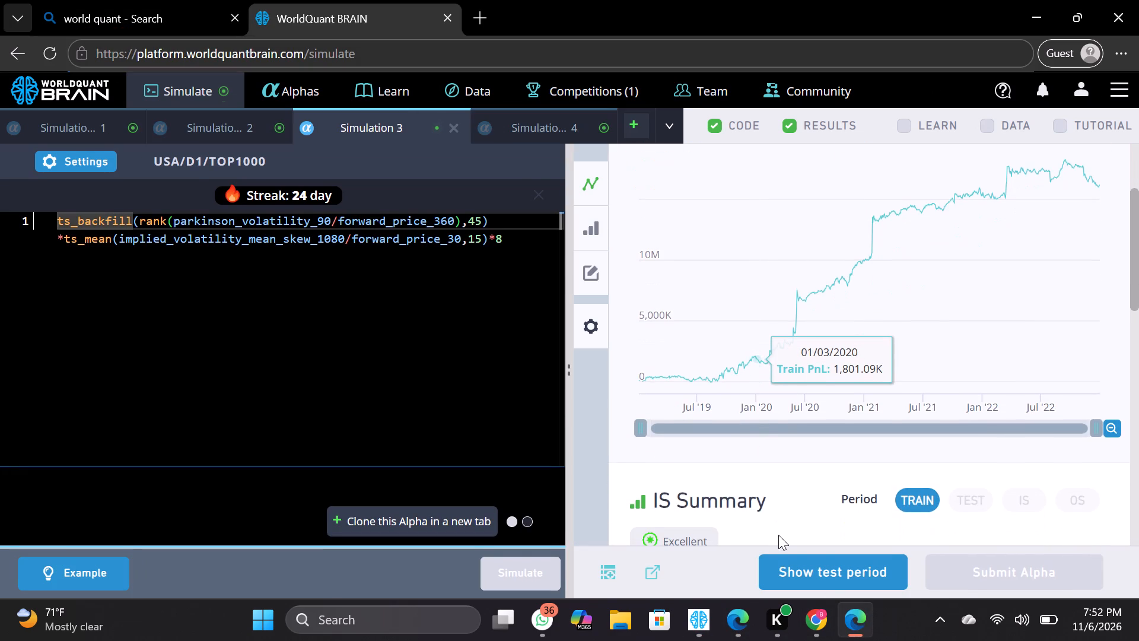
scroll(778, 535, "down", 5)
scroll(793, 334, "down", 2)
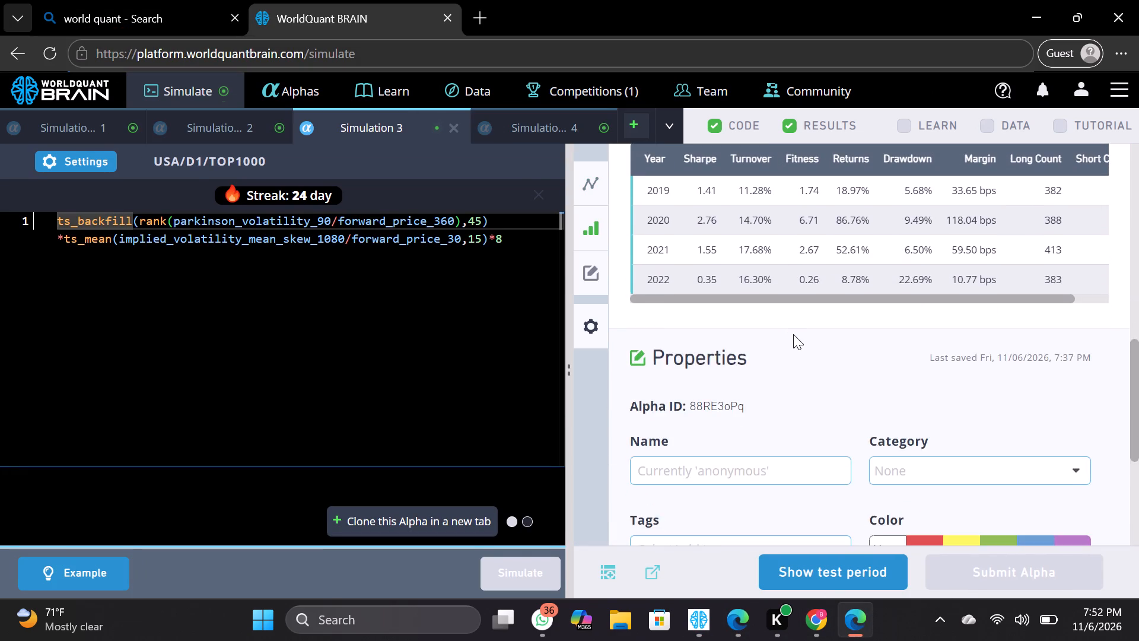
scroll(793, 334, "down", 5)
scroll(793, 334, "up", 4)
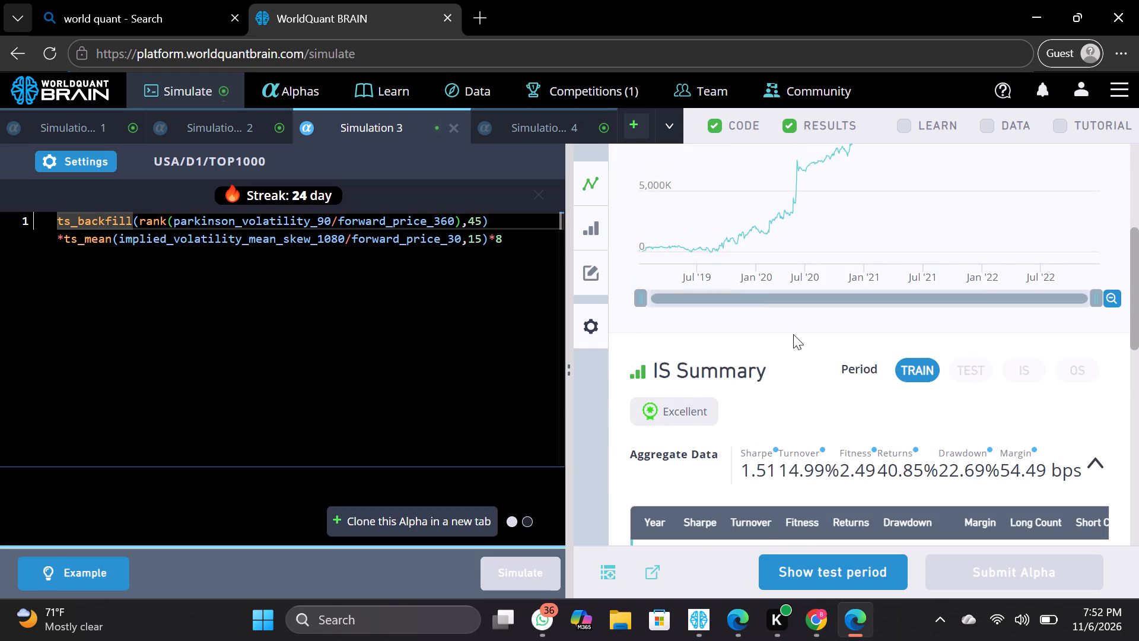
scroll(793, 334, "down", 7)
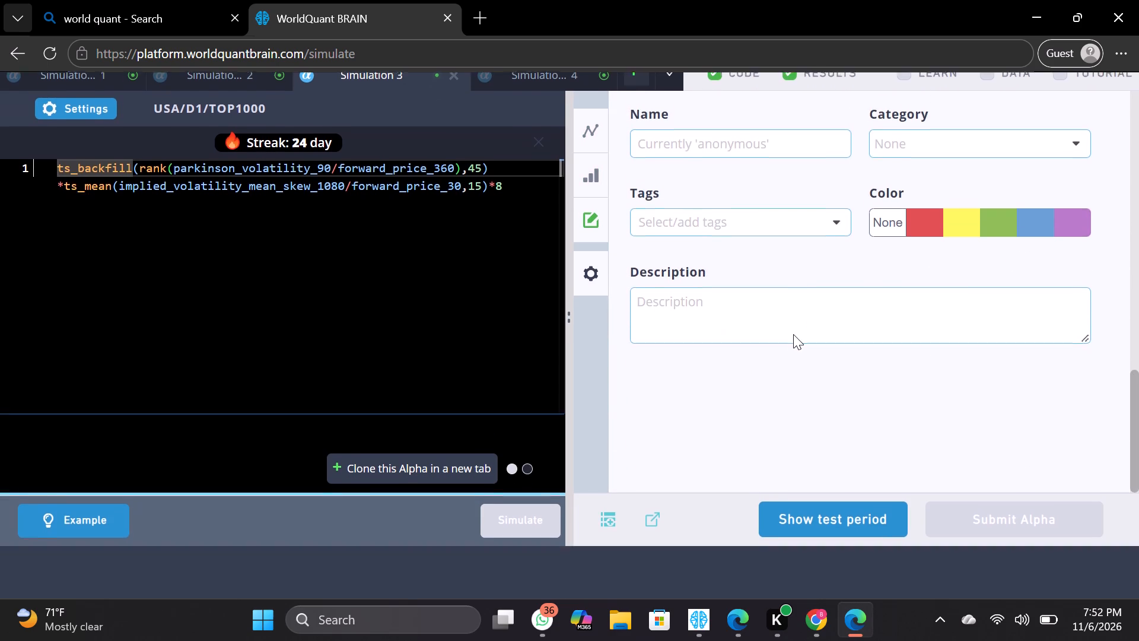
scroll(793, 334, "up", 7)
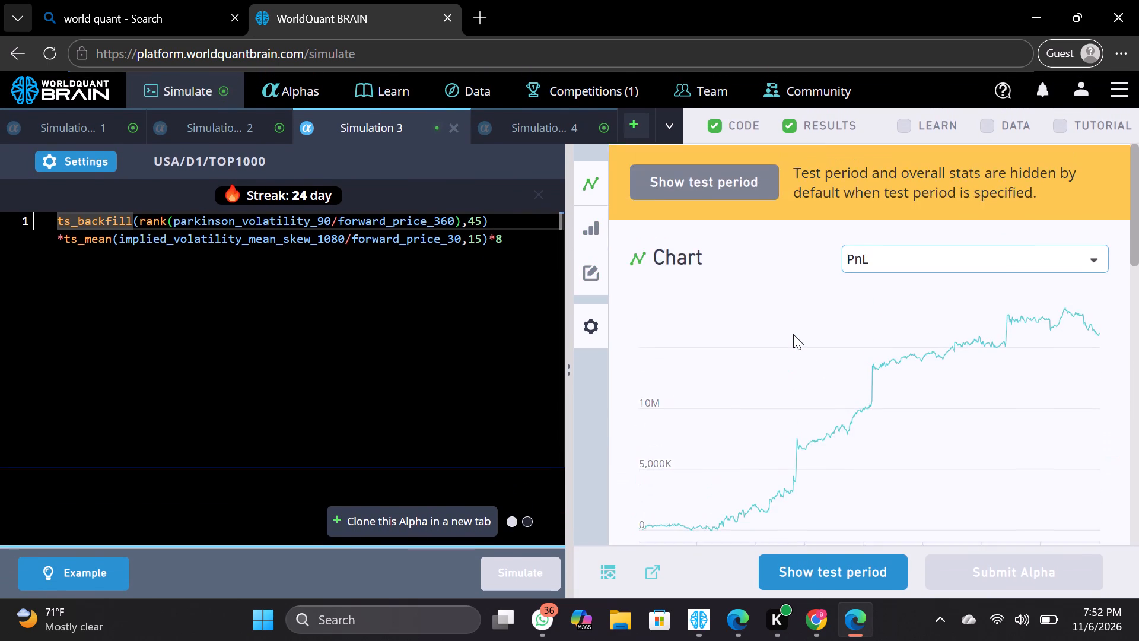
scroll(793, 334, "up", 1)
scroll(793, 334, "down", 5)
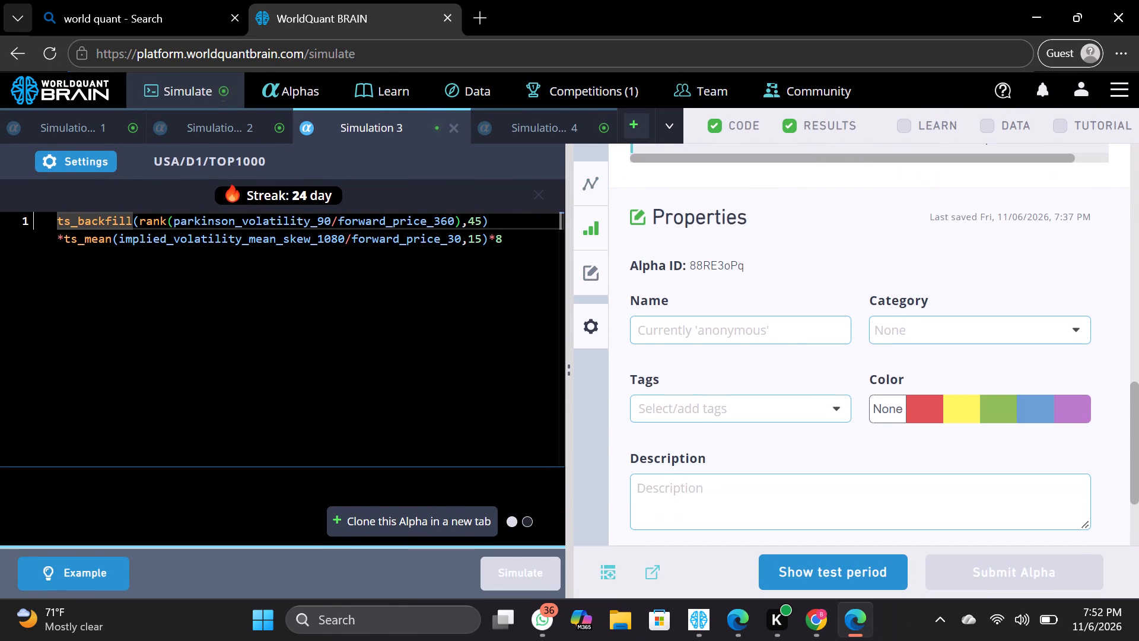
left_click(839, 556)
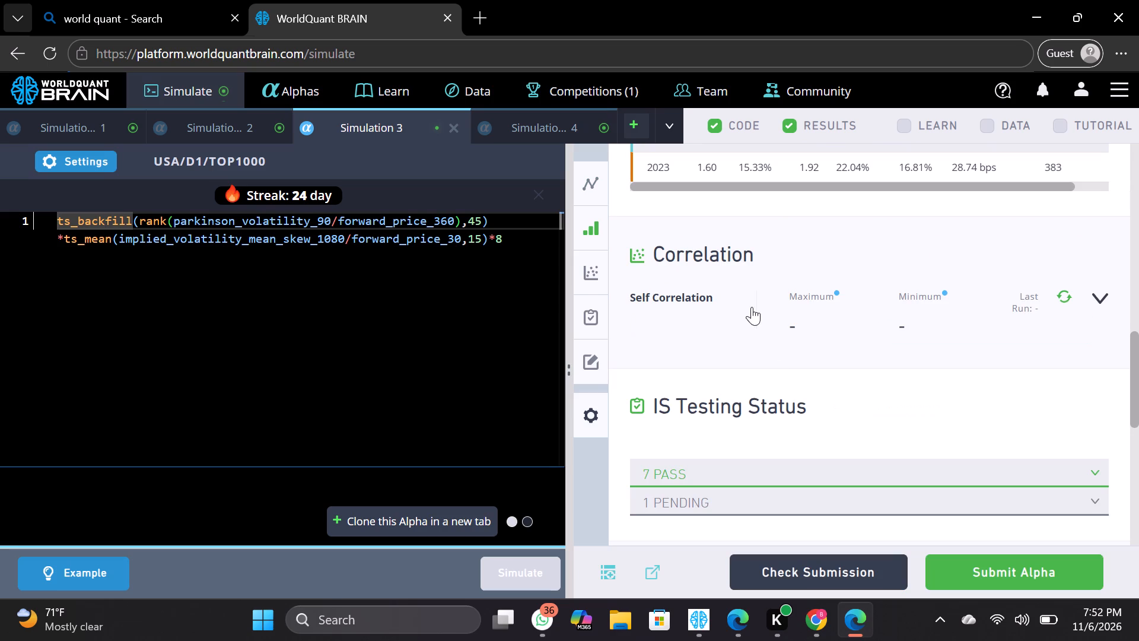
Raise Simulation 1's decay setting by one and run the simulation.
left_click(74, 142)
left_click(79, 157)
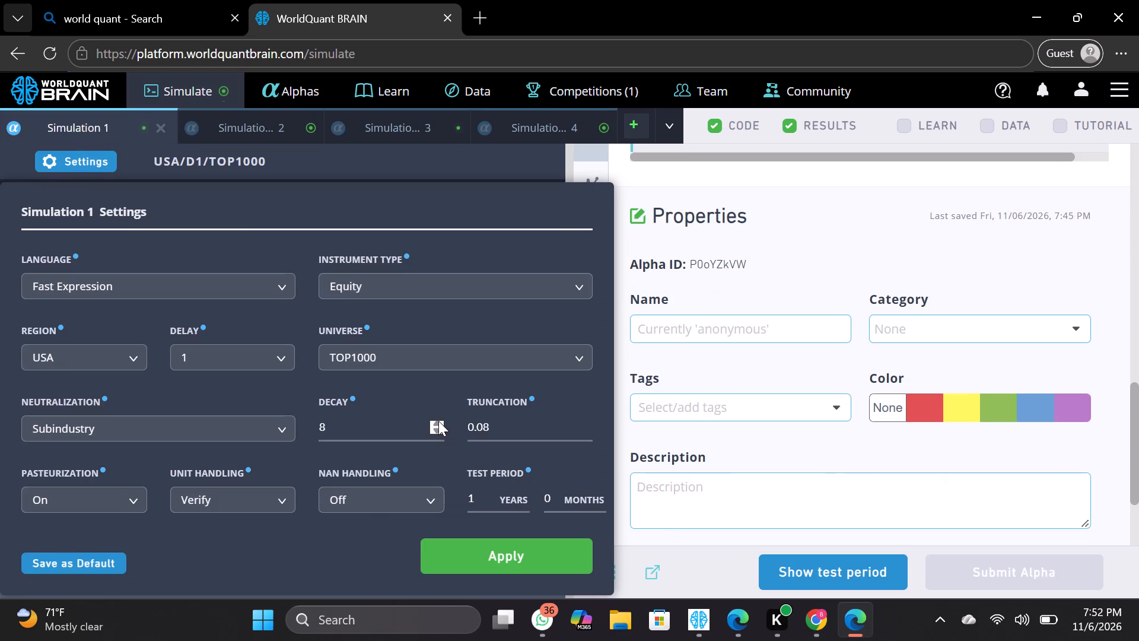
left_click(438, 421)
left_click(516, 561)
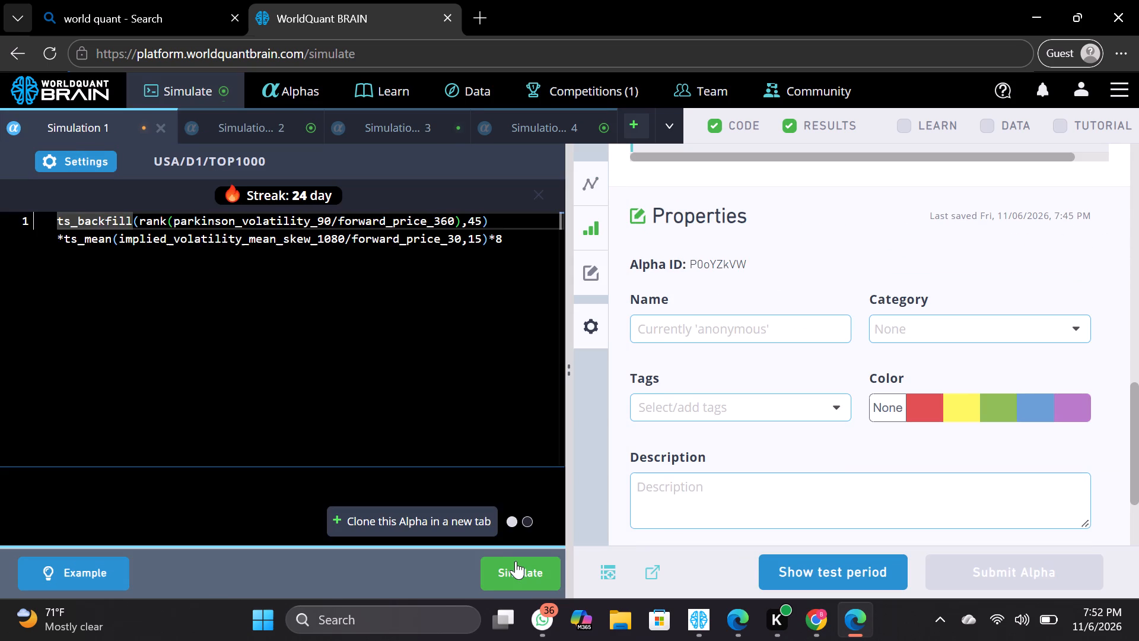
left_click(518, 564)
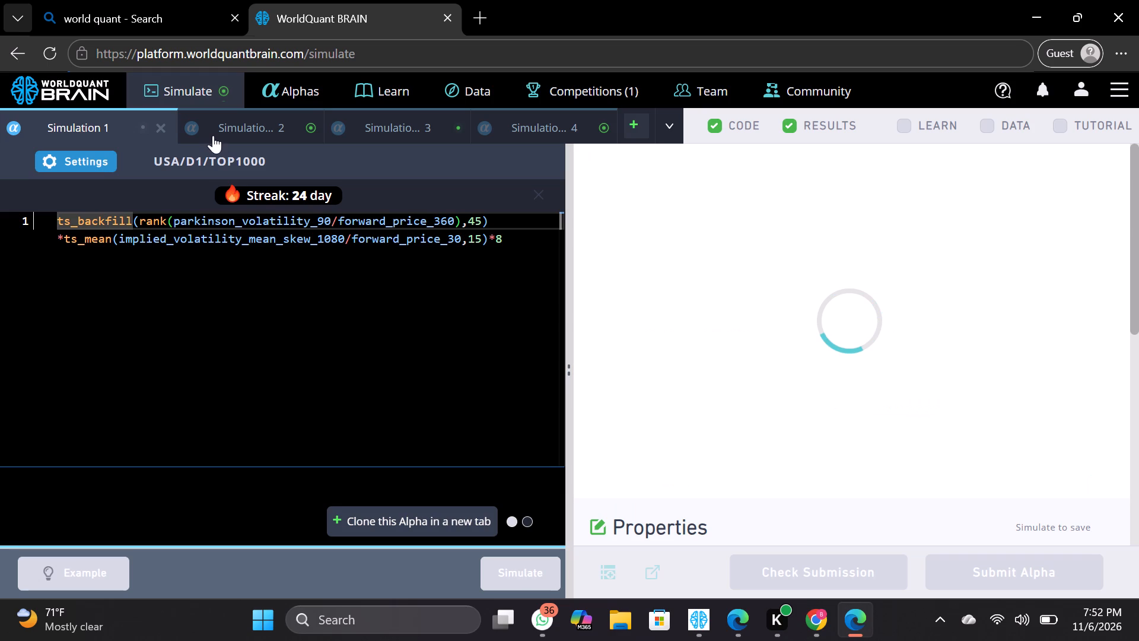
Set Simulation 2's decay to 4 and run the simulation.
left_click(213, 135)
left_click(89, 161)
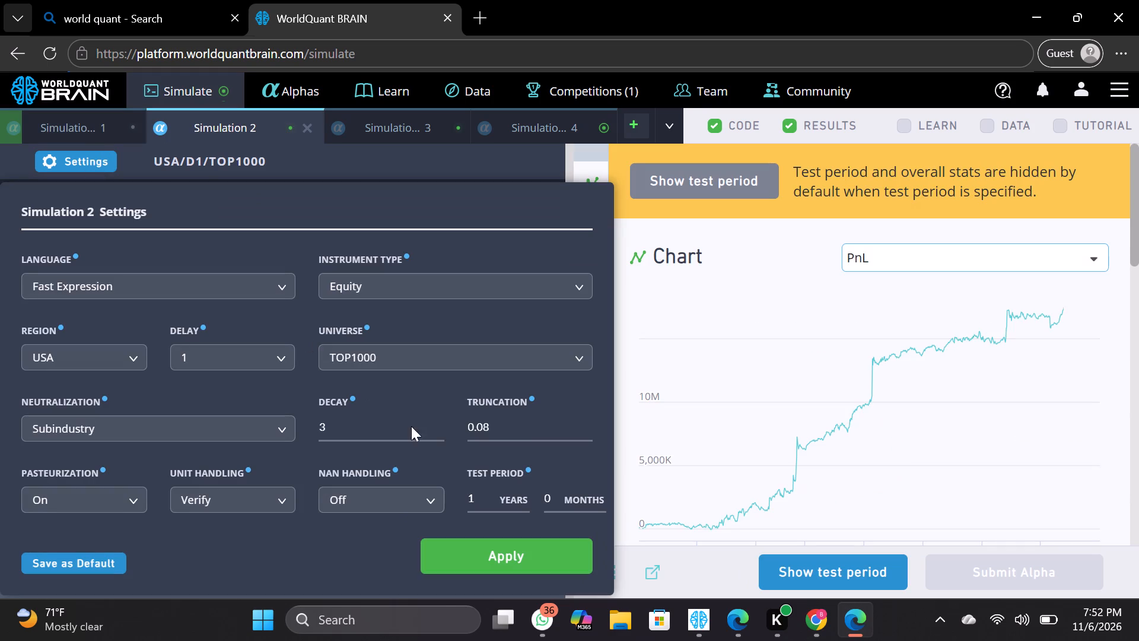
left_click(438, 425)
left_click(490, 561)
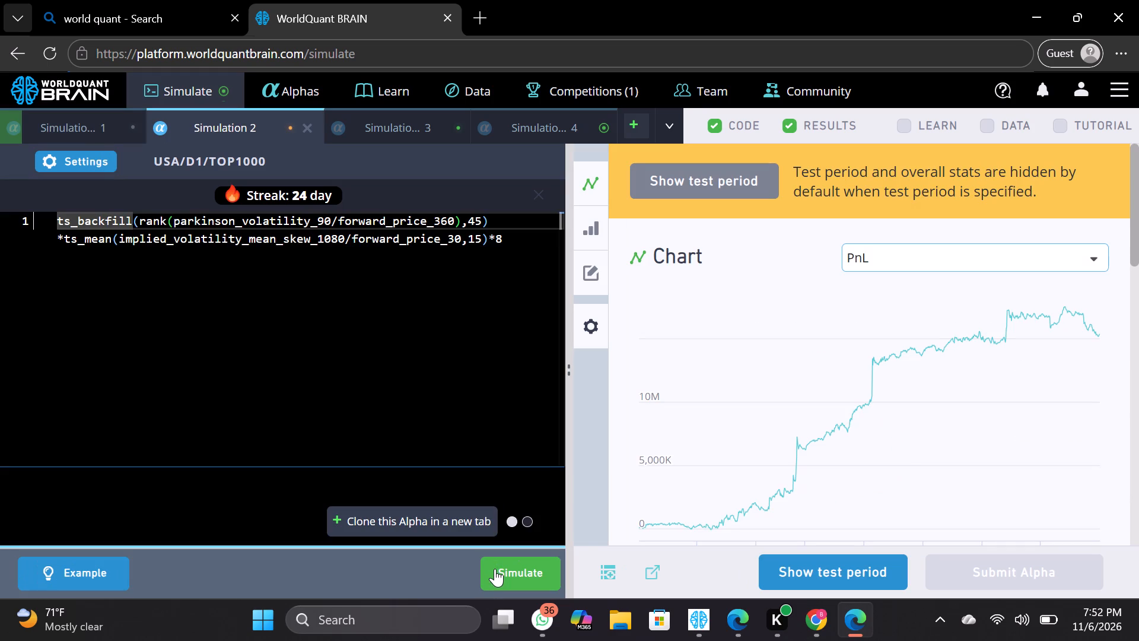
left_click(495, 569)
Set Simulation 3's decay to 2 and run the simulation.
left_click(381, 126)
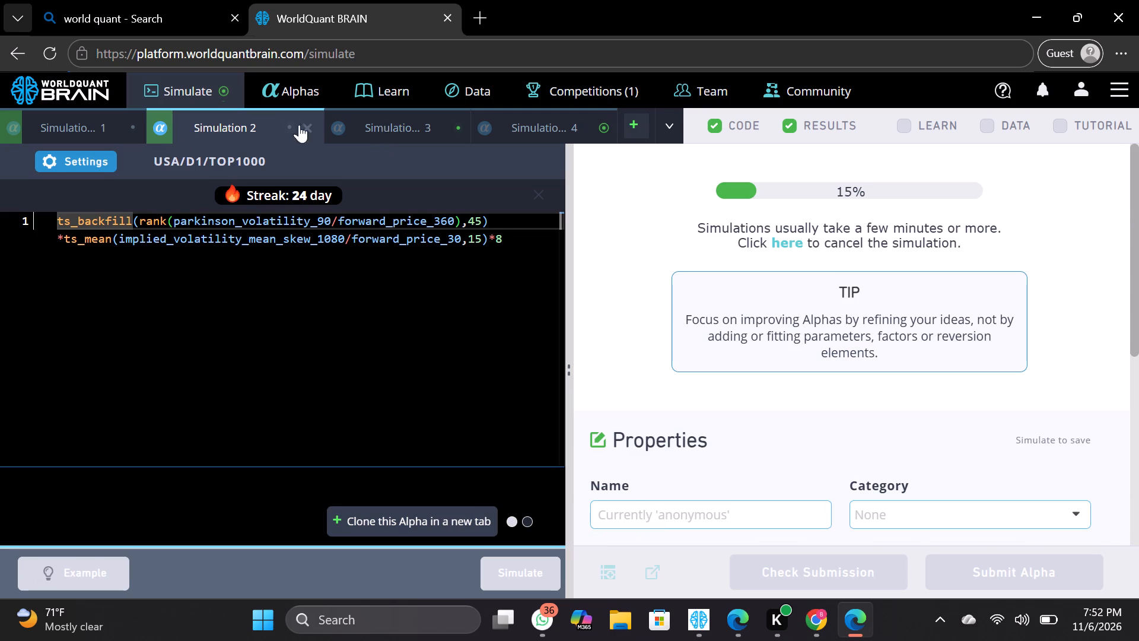
left_click(84, 159)
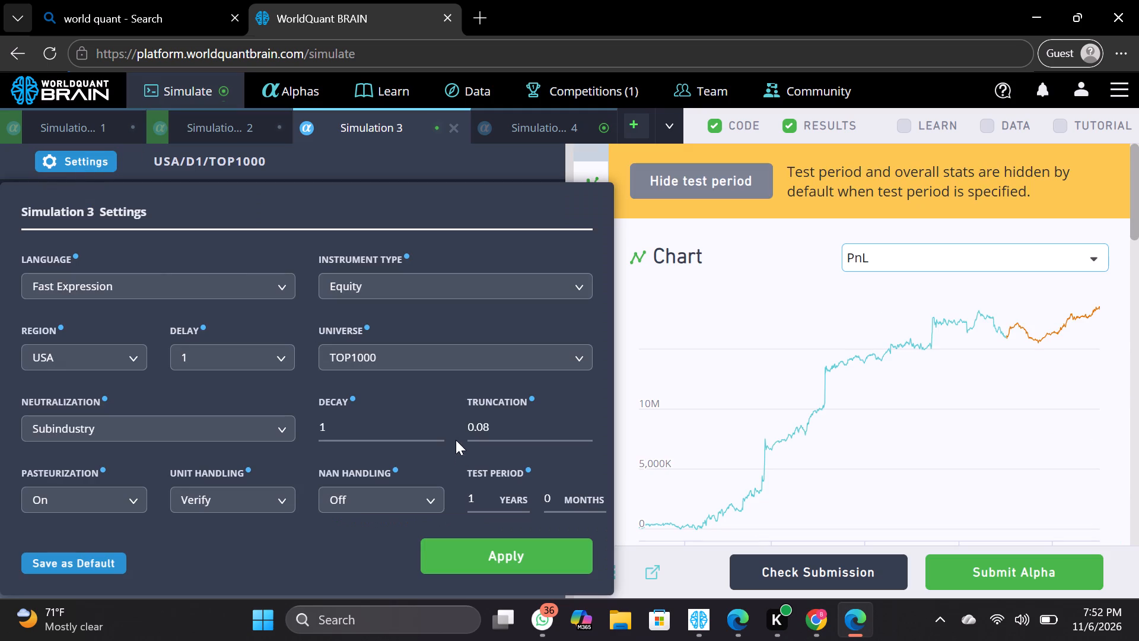
left_click(439, 422)
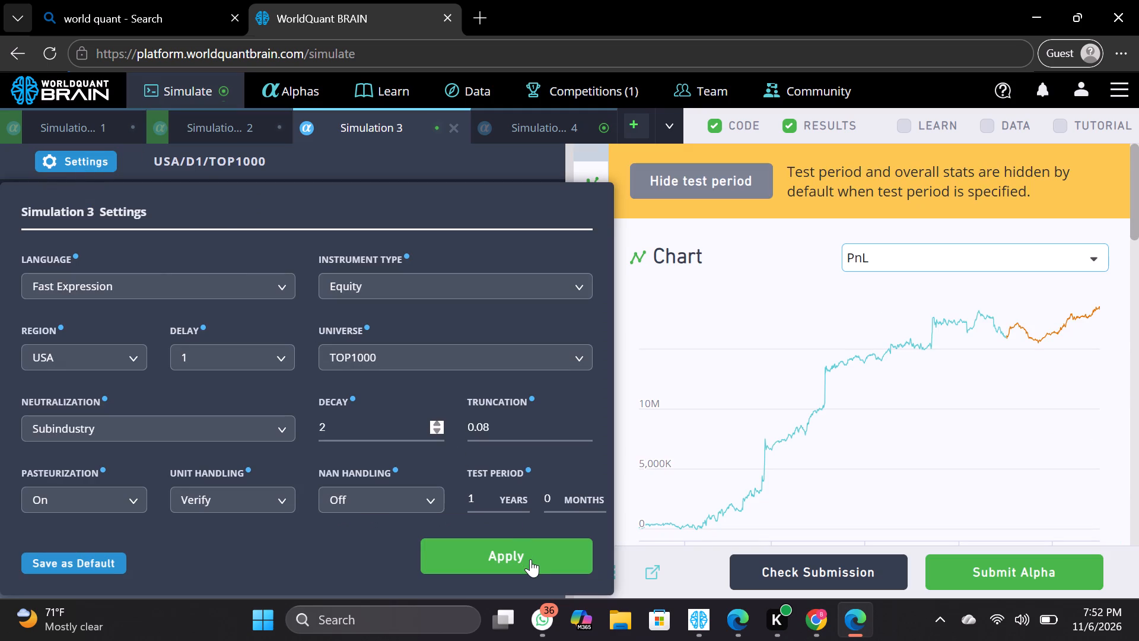
left_click(530, 559)
left_click(532, 569)
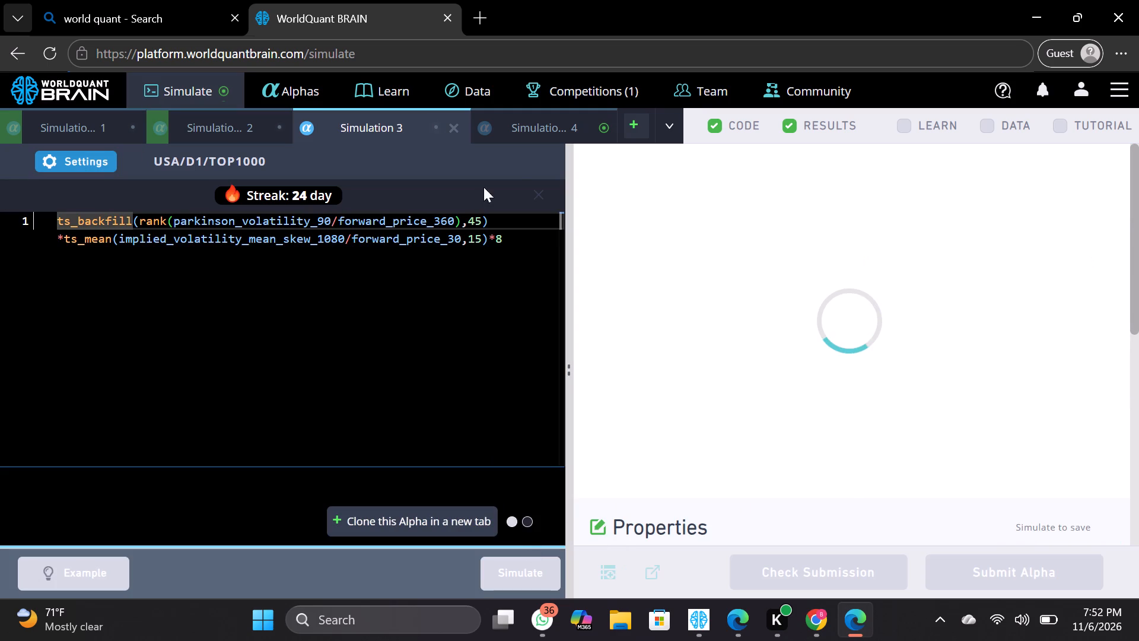
Set Simulation 4's decay to 5 and apply the settings.
left_click(527, 132)
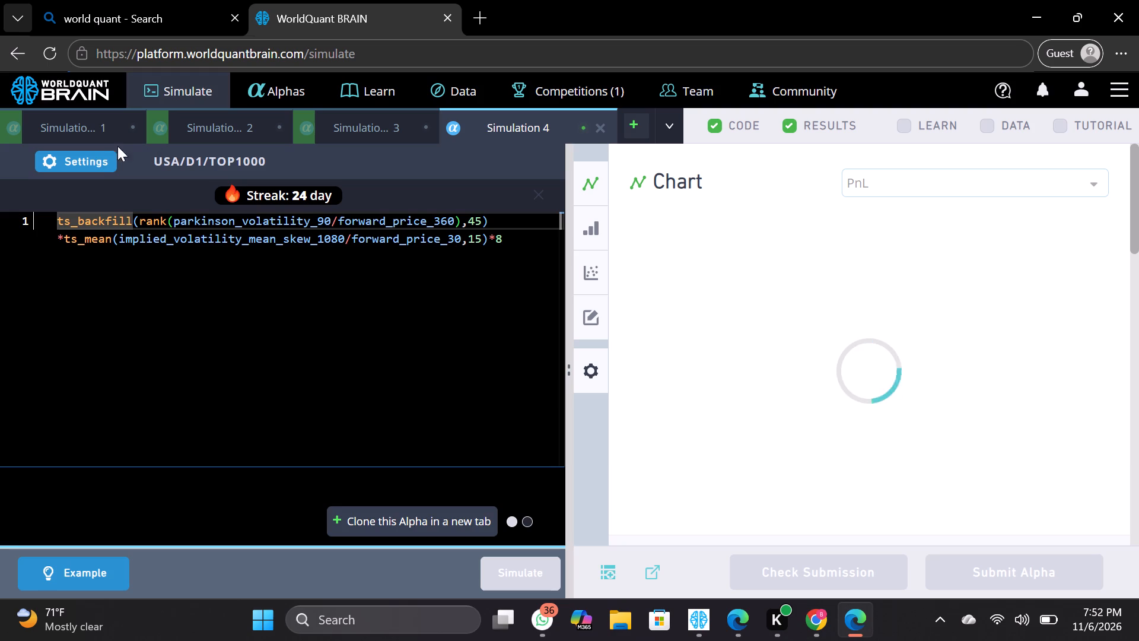
left_click(97, 152)
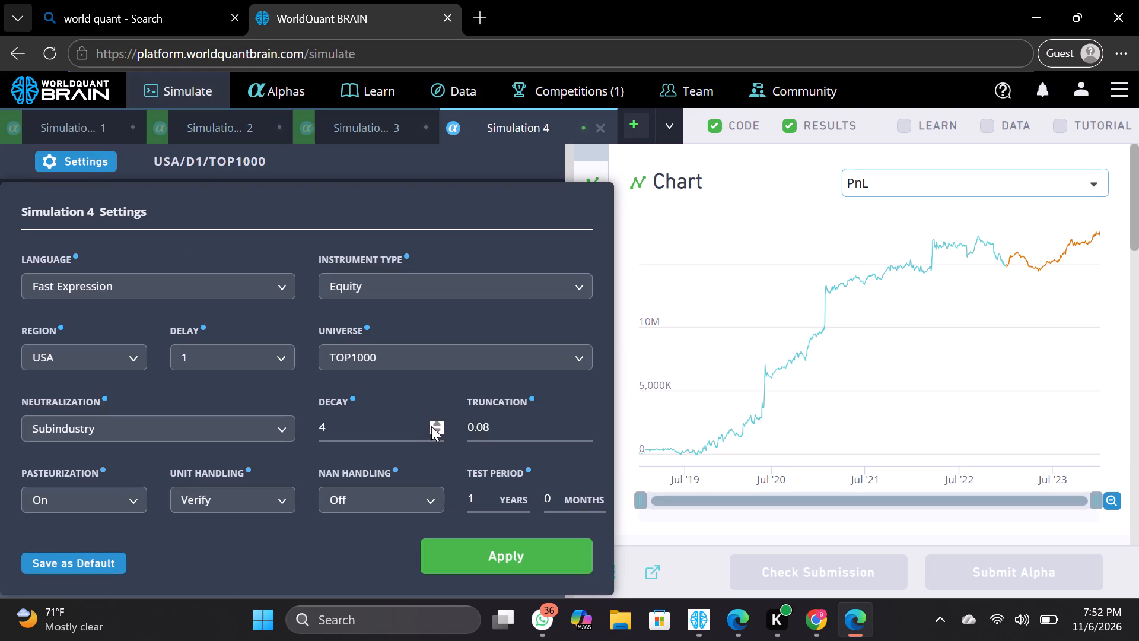
left_click(439, 426)
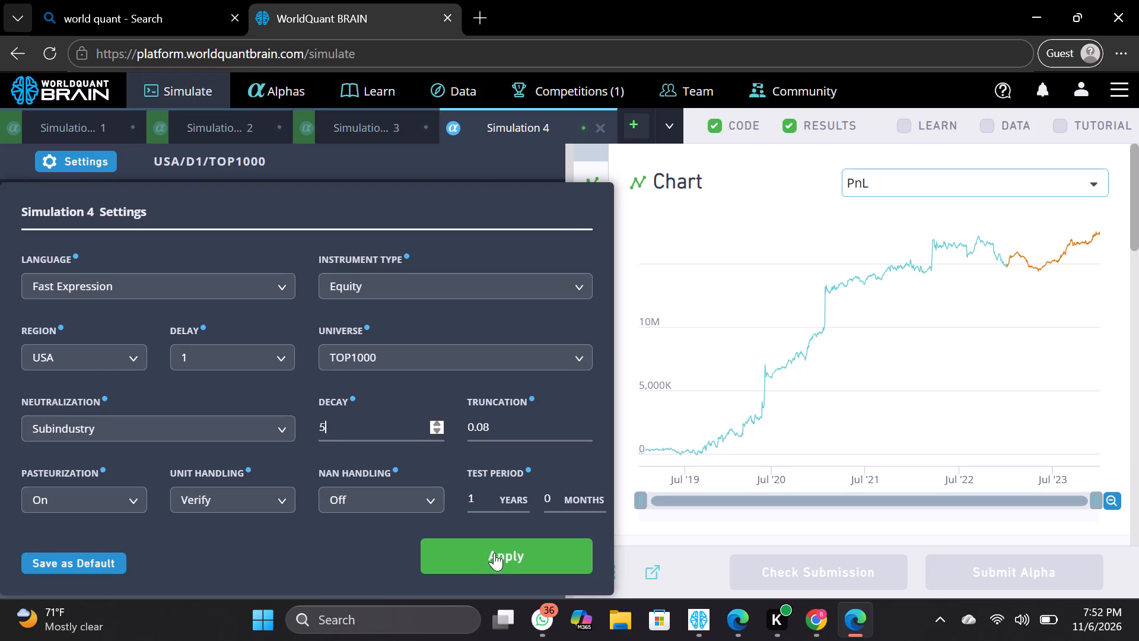
left_click(494, 554)
Switch to the standalone BRAIN app, show Simulation 5's test period, examine its testing status and check its self-correlation.
left_click(700, 639)
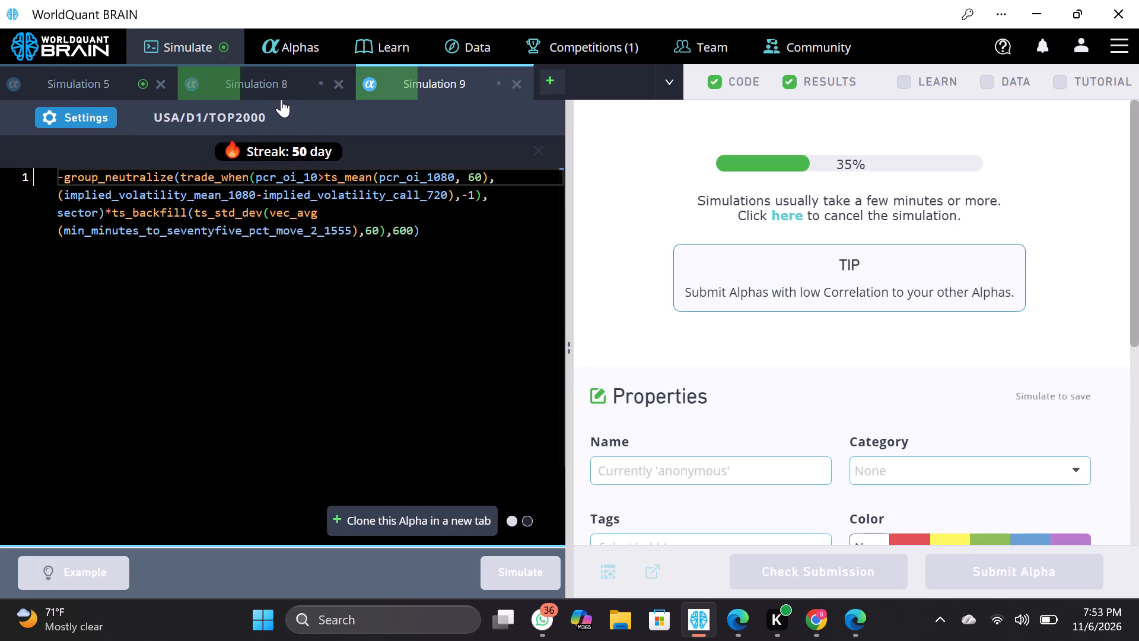
left_click(278, 77)
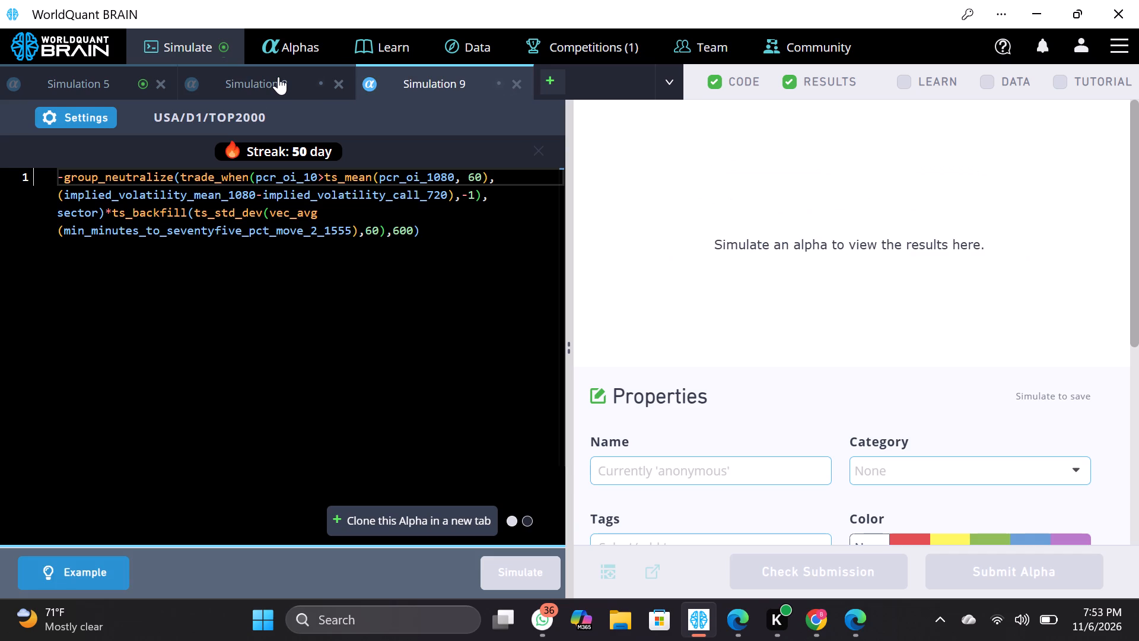
left_click(105, 81)
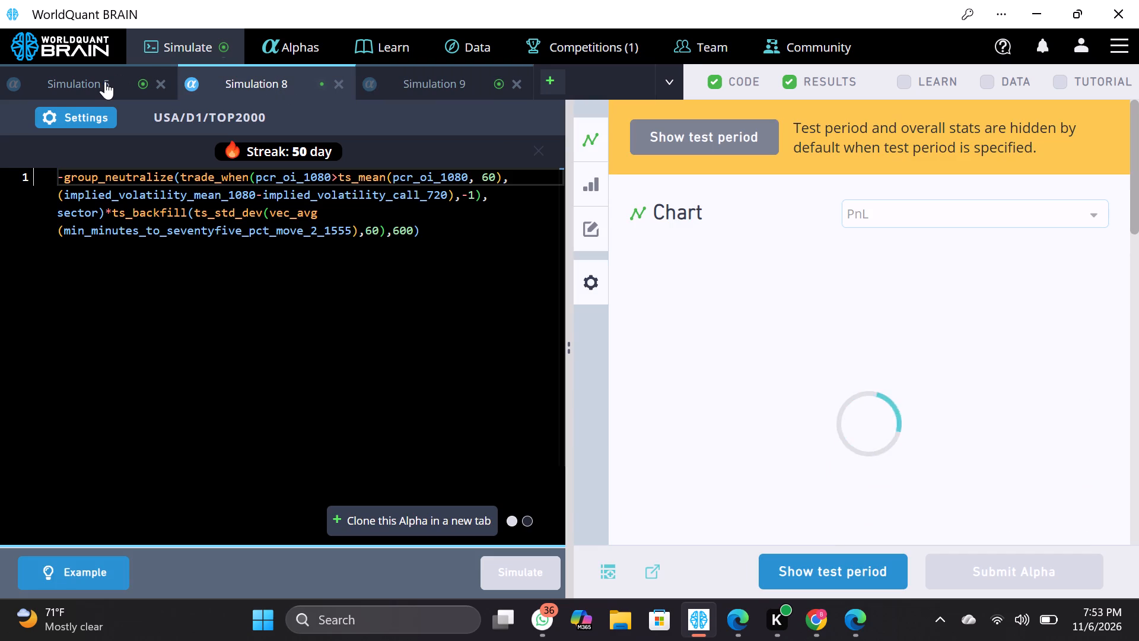
left_click(809, 580)
scroll(823, 521, "down", 4)
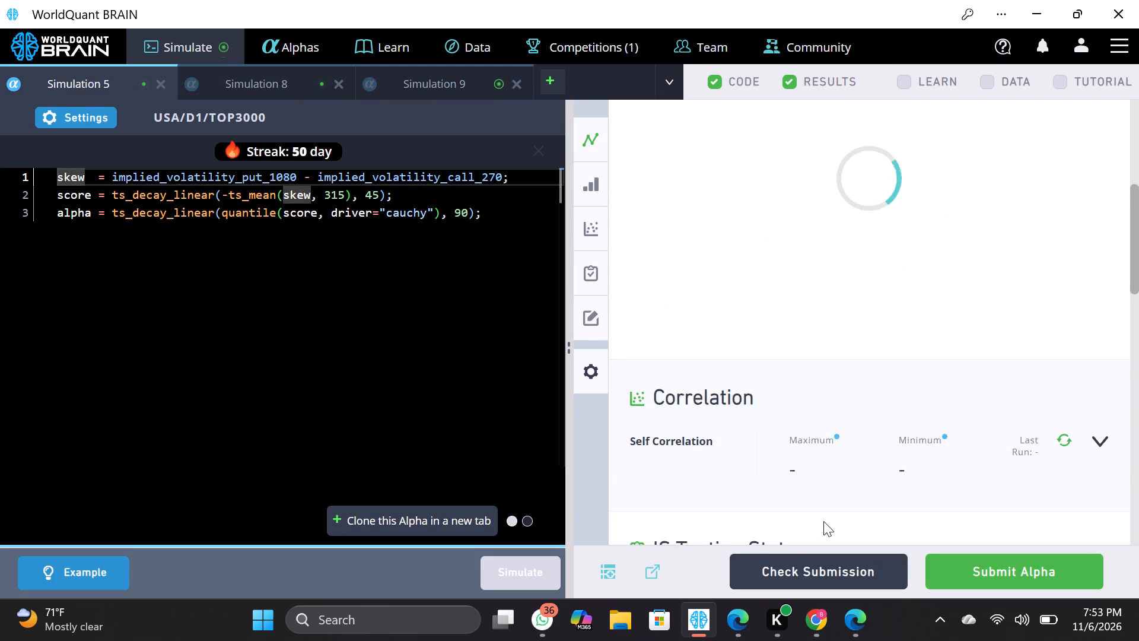
scroll(823, 521, "down", 2)
scroll(823, 521, "up", 2)
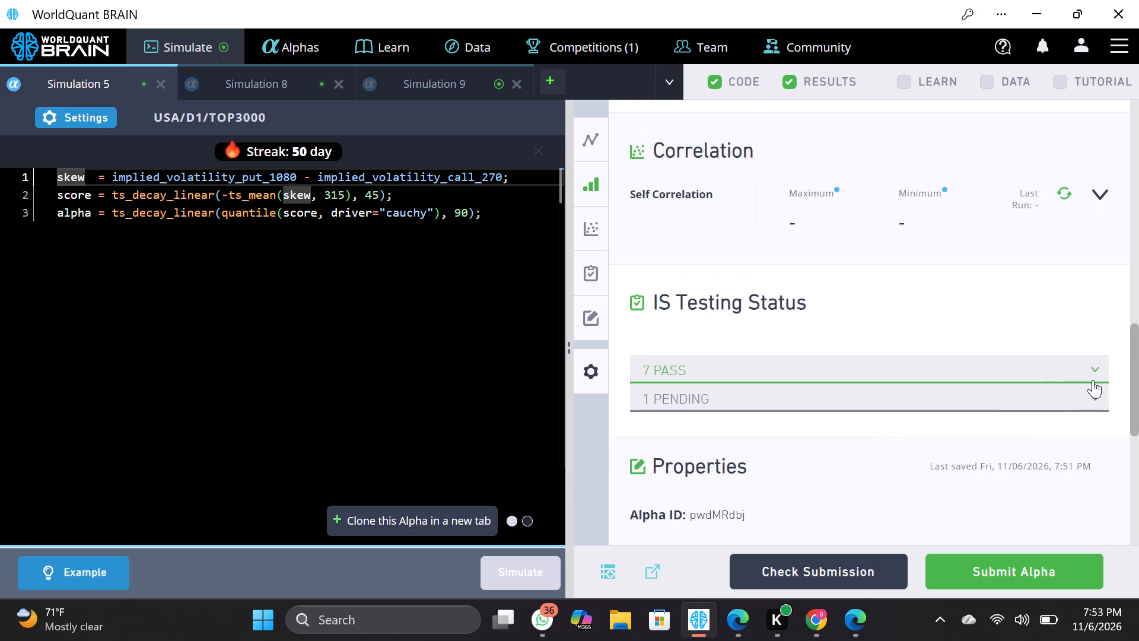
left_click(1096, 199)
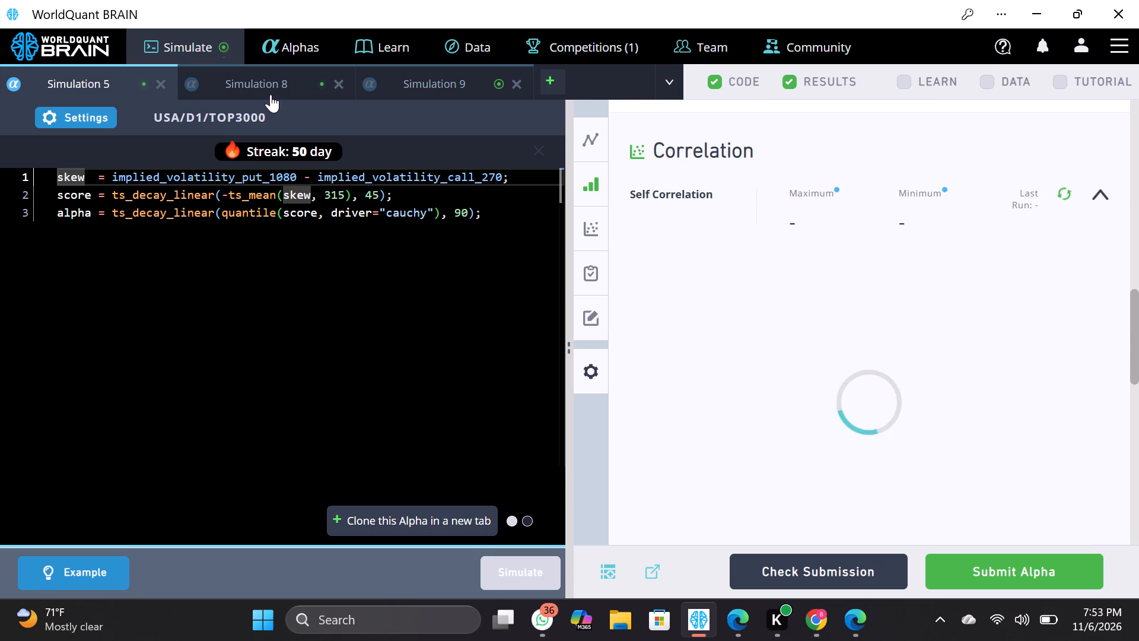
Show Simulation 8's test period and check its self-correlation.
left_click(262, 77)
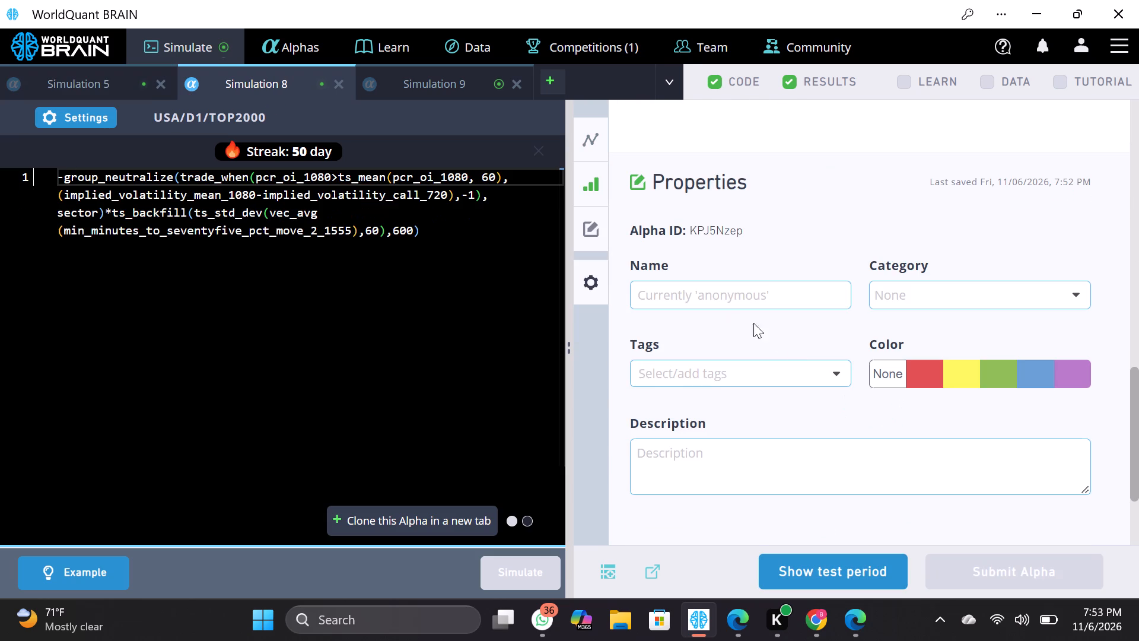
left_click(831, 560)
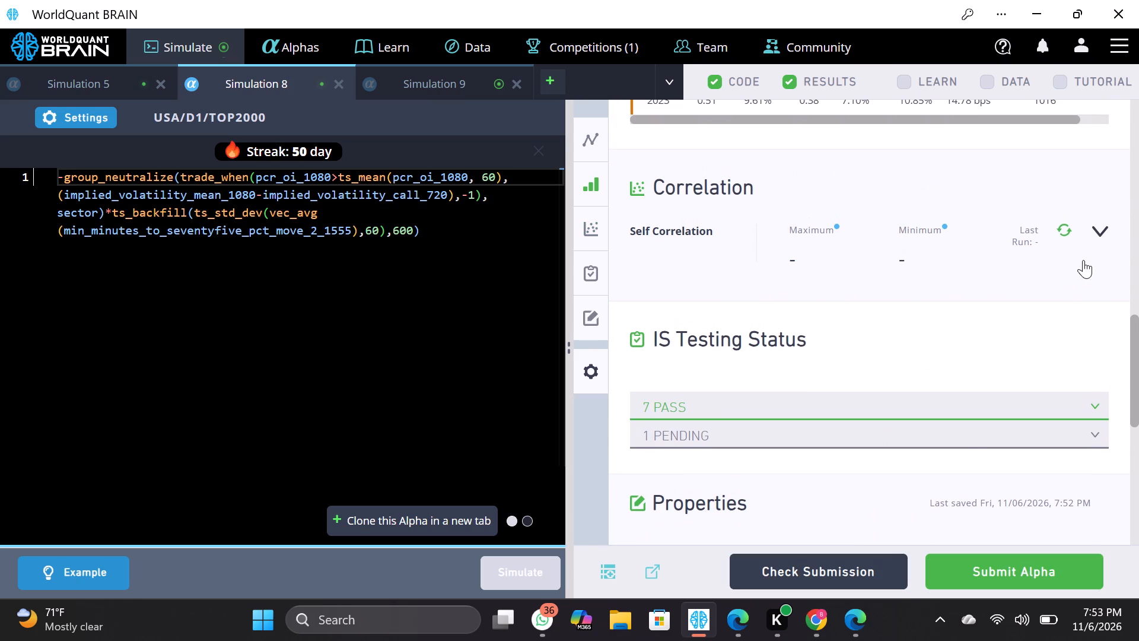
left_click(1100, 241)
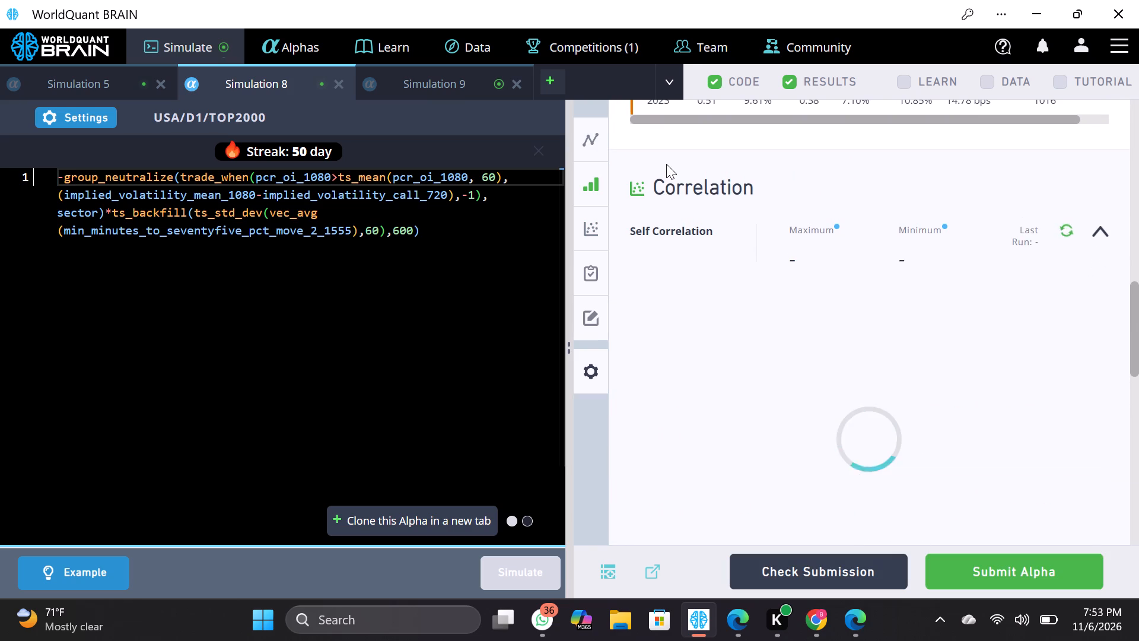
Show Simulation 9's test period and check its self-correlation.
left_click(411, 84)
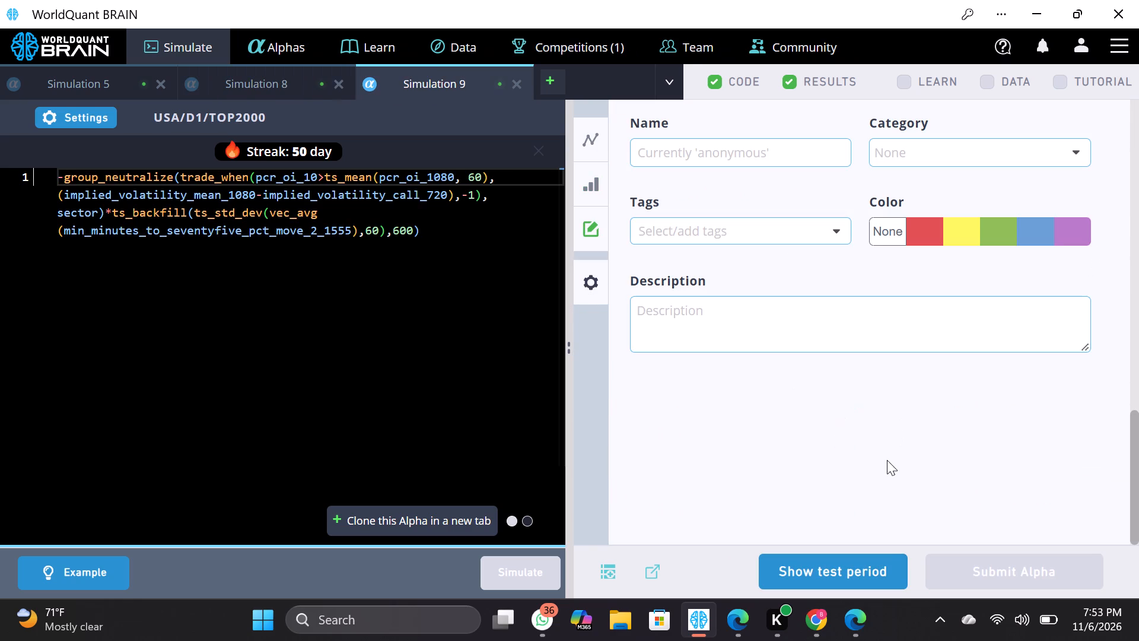
left_click(876, 565)
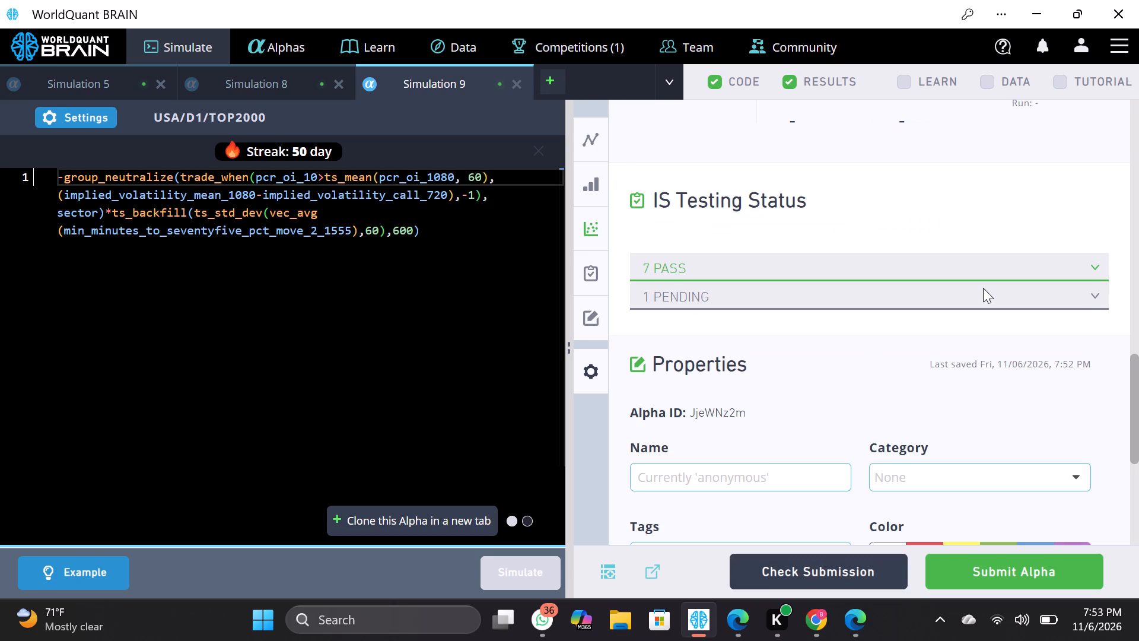
scroll(1078, 272, "up", 2)
left_click(1100, 245)
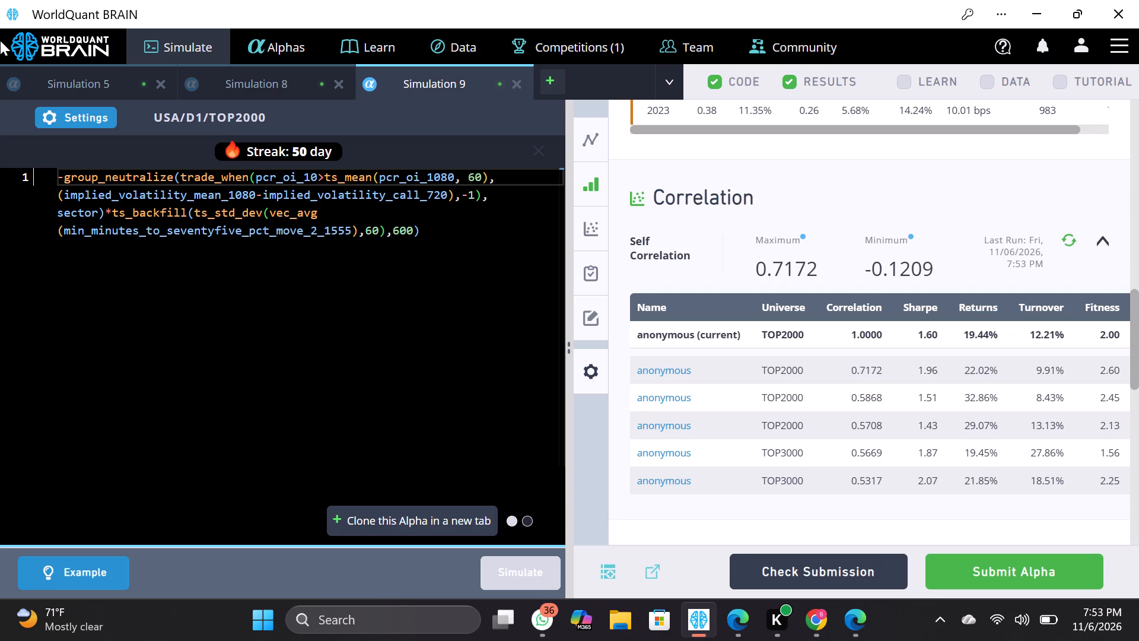
Review the self-correlation results of Simulation 8 and Simulation 5.
left_click(236, 92)
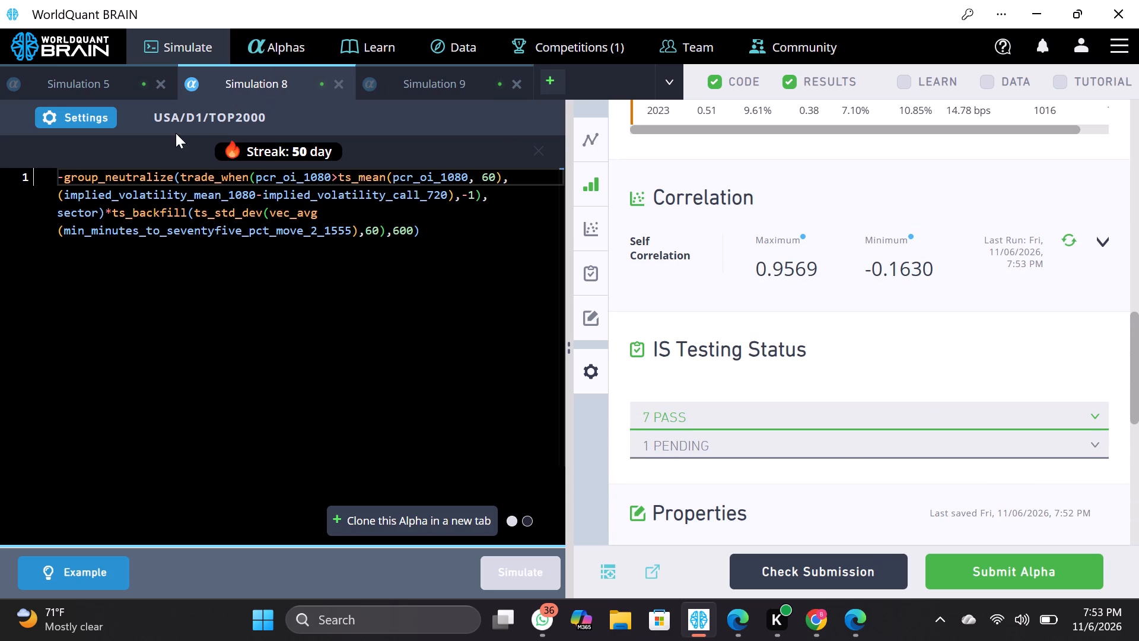
left_click(100, 87)
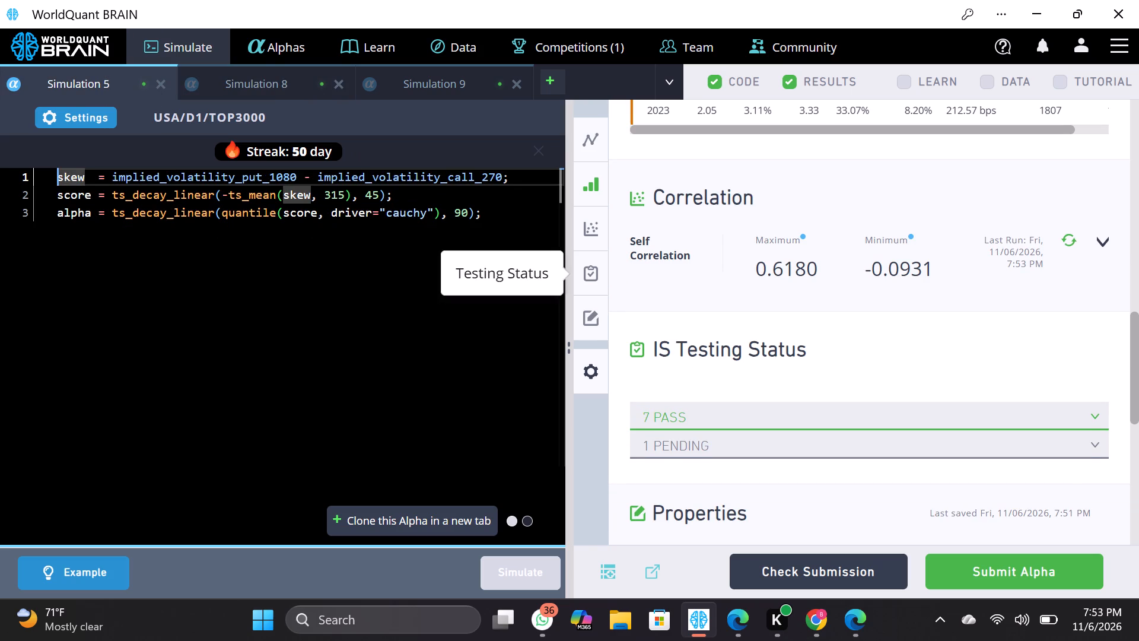
Set the ts_mean window in Simulation 5's score line to 535.
left_click(341, 194)
left_click(342, 195)
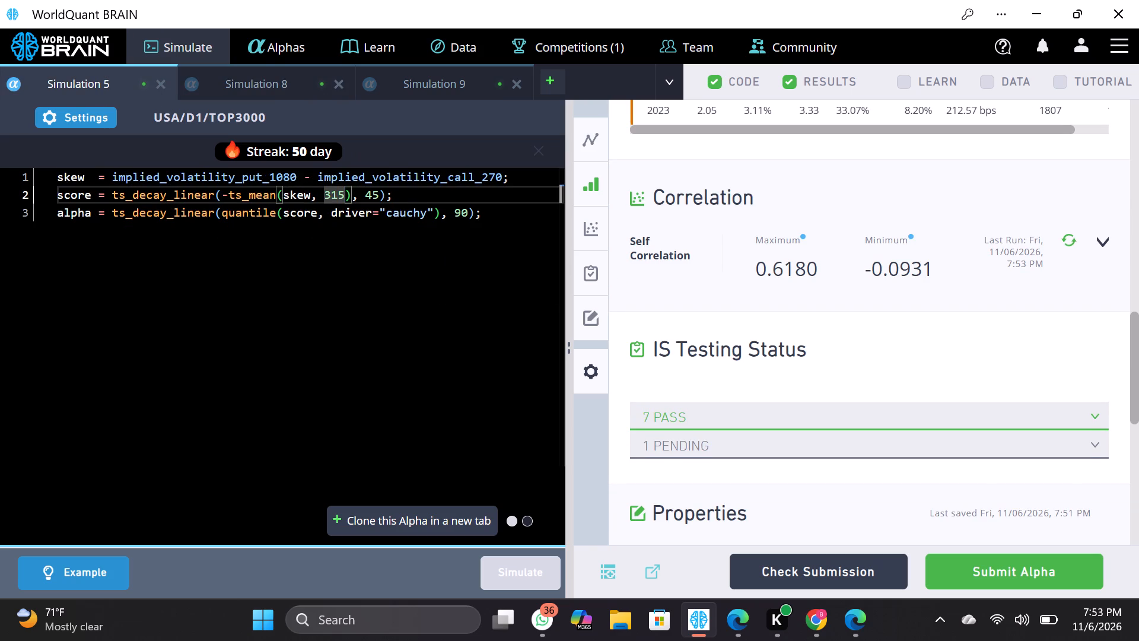
key("BackSpace")
key("BackSpace")
key("BackSpace")
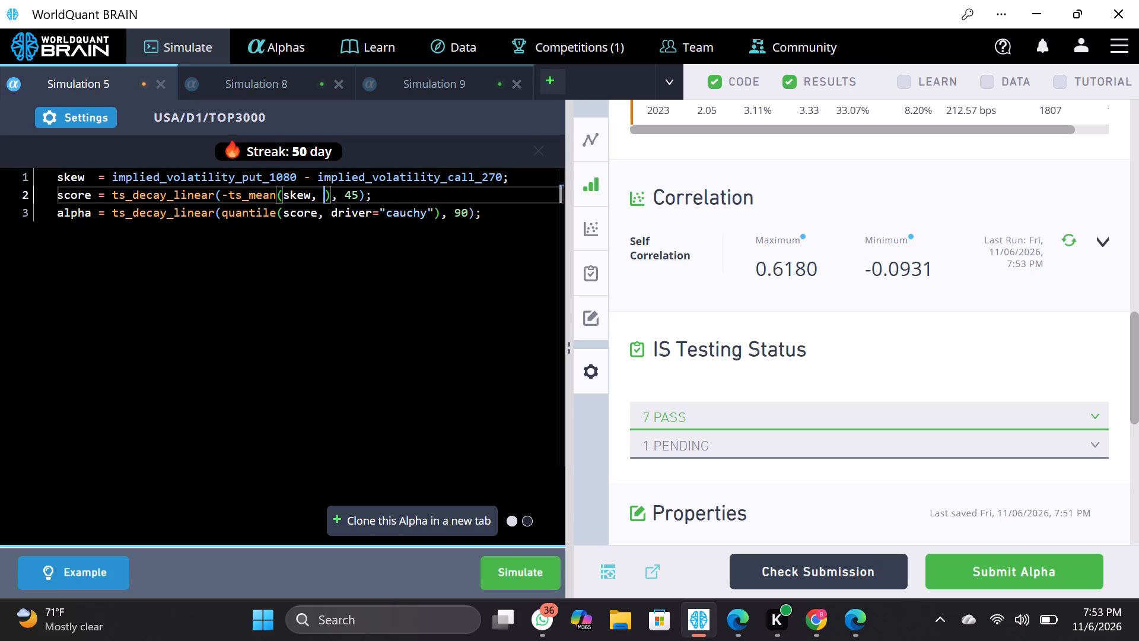
key("5")
type("35")
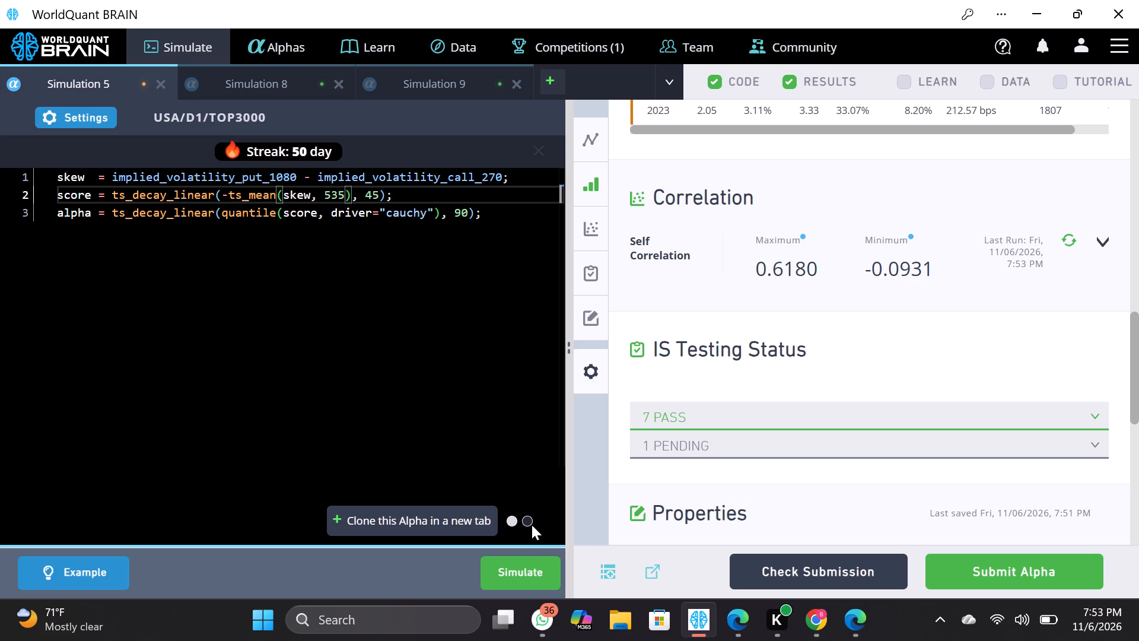
Set the ts_decay_linear window in Simulation 5's alpha line to 75 and run the simulation.
left_click(464, 211)
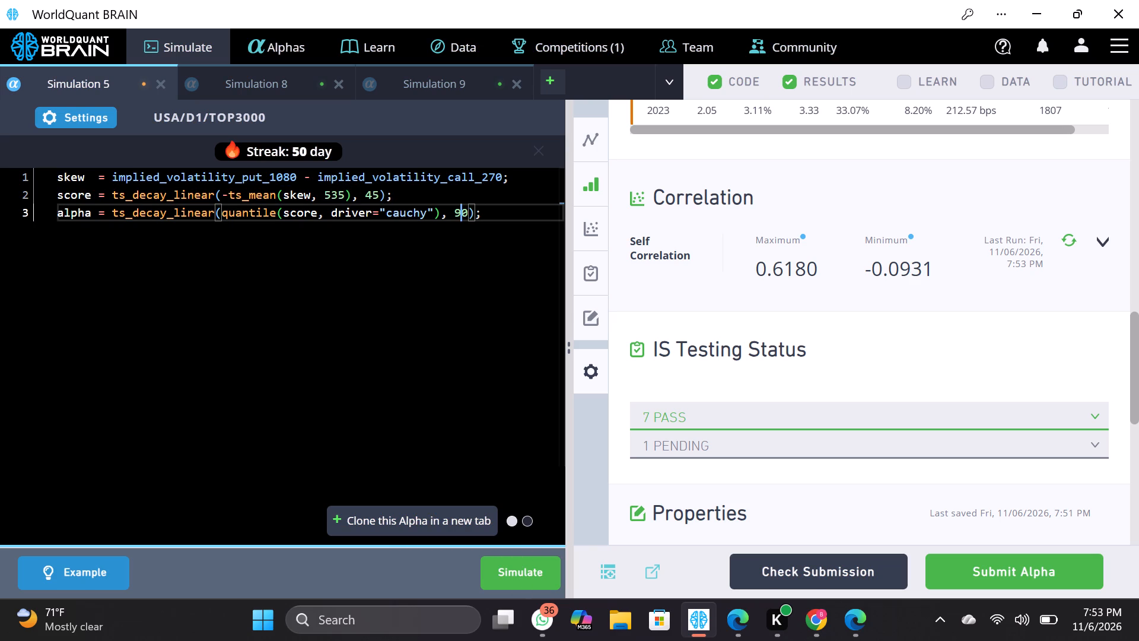
left_click(467, 211)
key("BackSpace")
key("BackSpace")
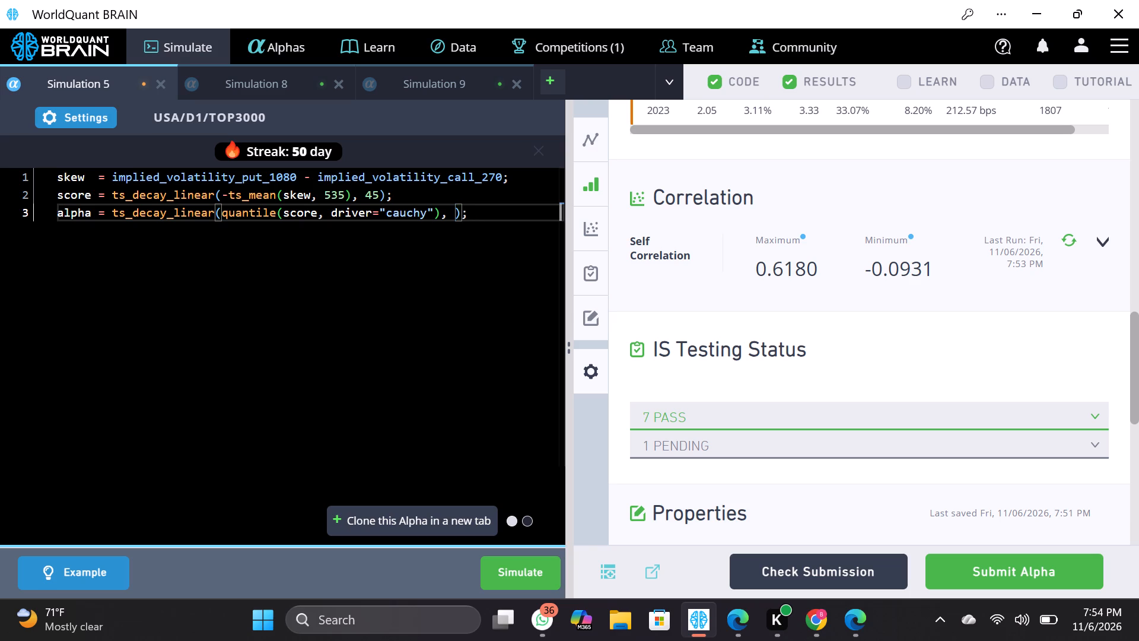
type("75")
left_click(530, 585)
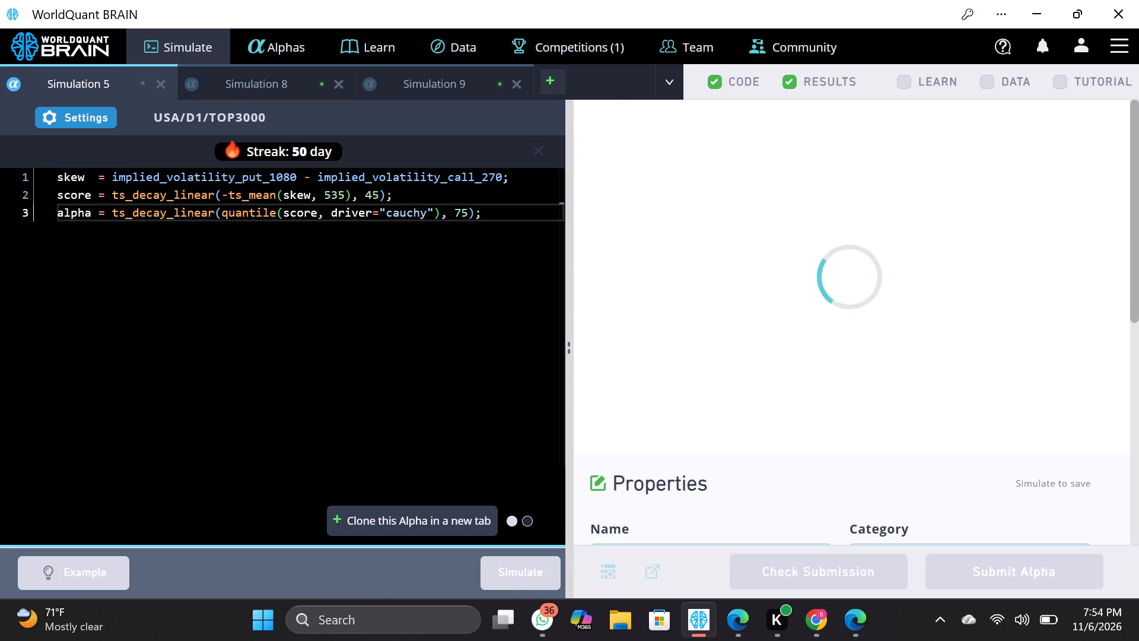
Review the result summaries, self-correlation and IS testing status of Simulation 8 and Simulation 9.
left_click(218, 85)
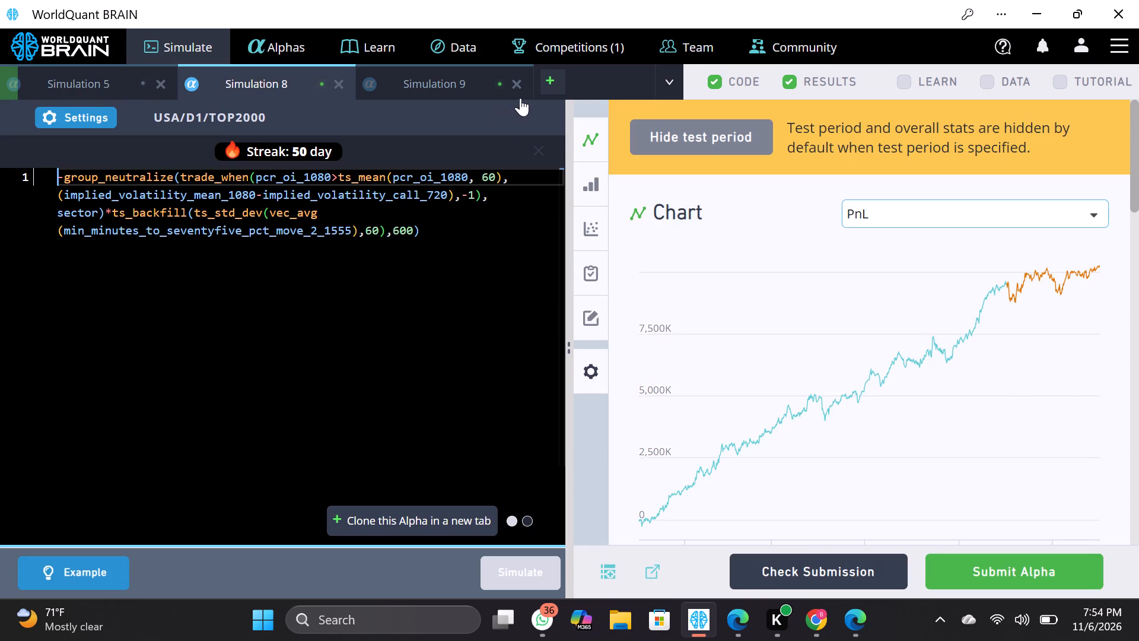
scroll(734, 363, "down", 4)
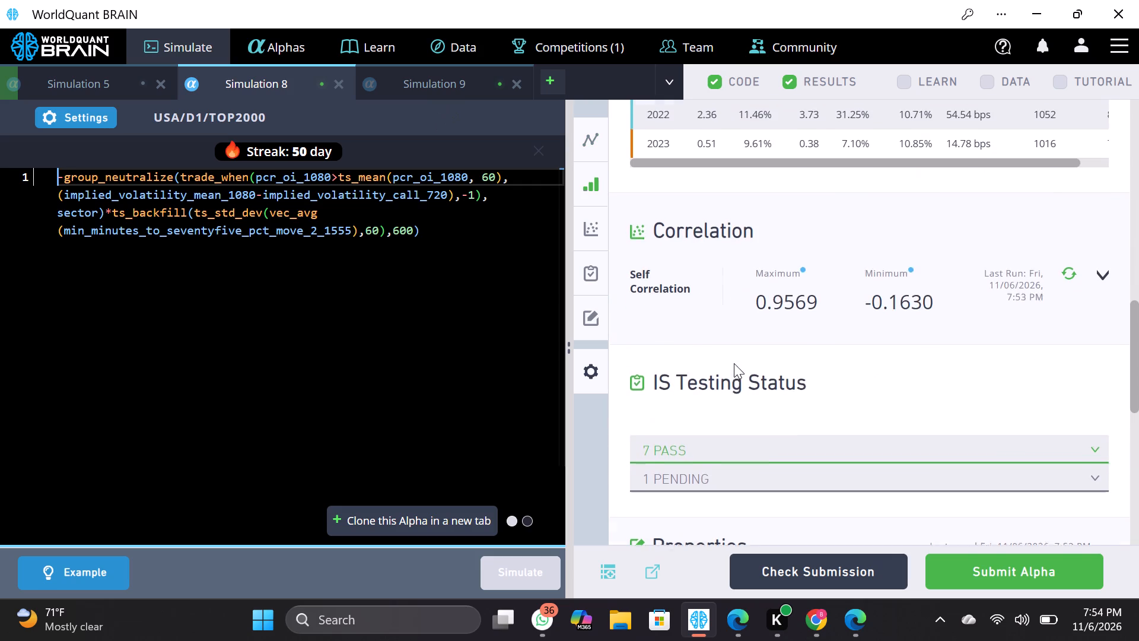
scroll(734, 363, "down", 1)
left_click(428, 84)
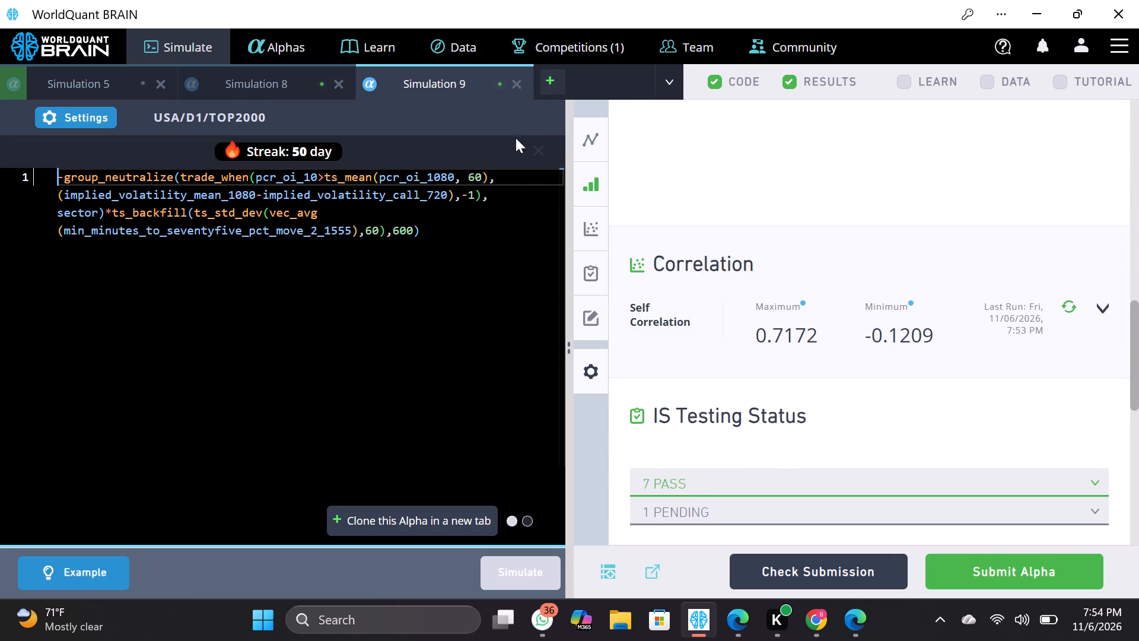
scroll(720, 294, "up", 1)
scroll(720, 294, "down", 1)
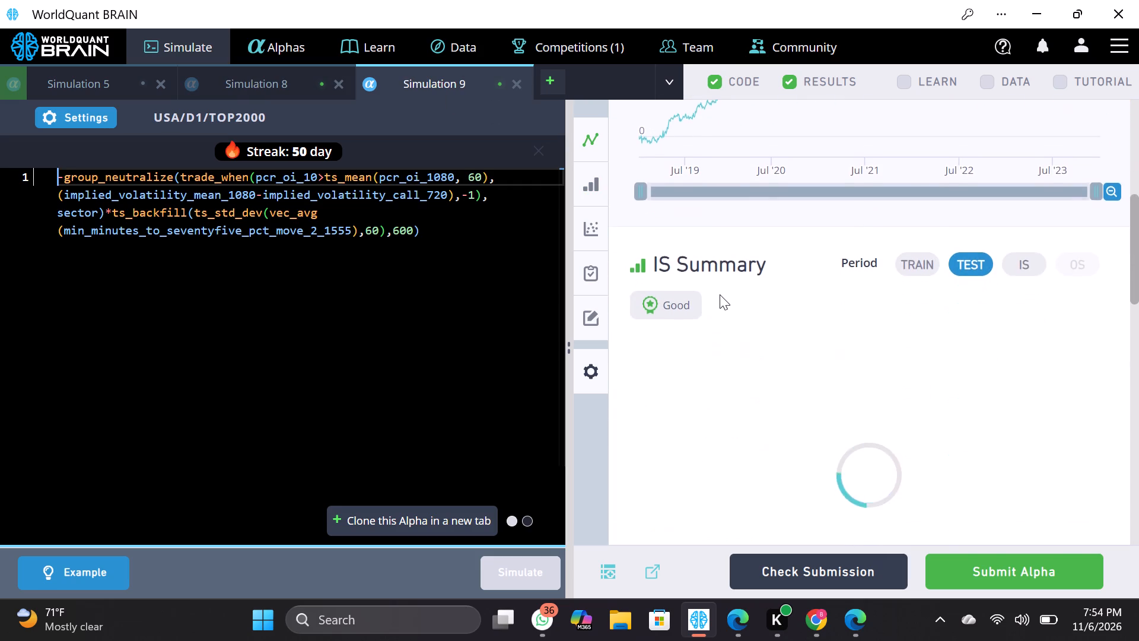
scroll(720, 294, "down", 4)
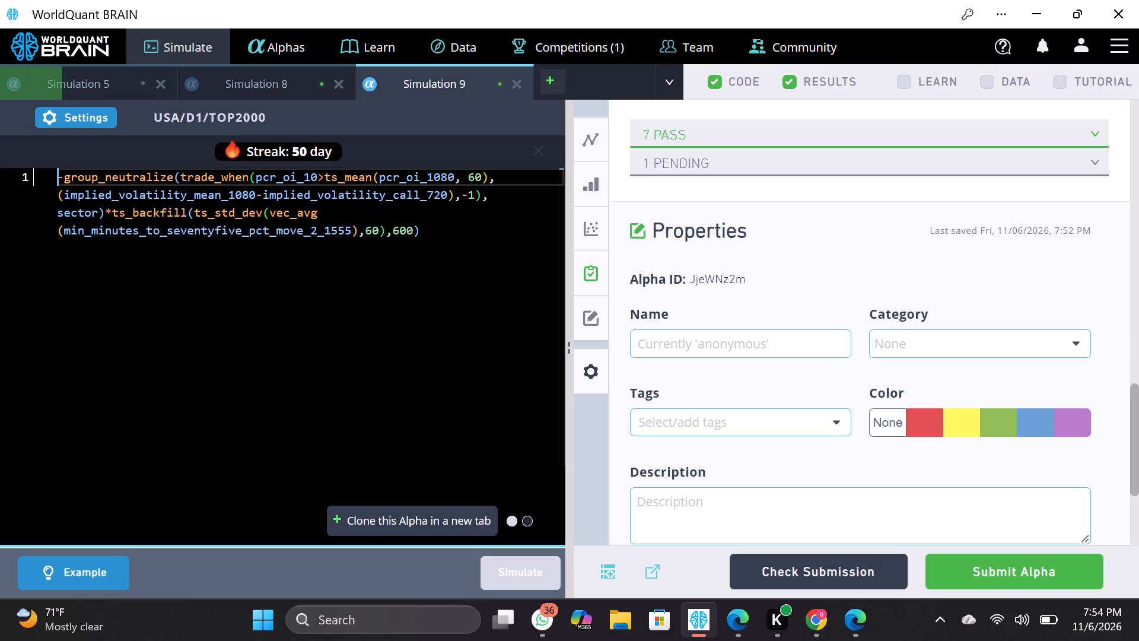
Replace the data field inside ts_mean in Simulation 9's trade_when condition with pcr_oi_20.
left_click(454, 175)
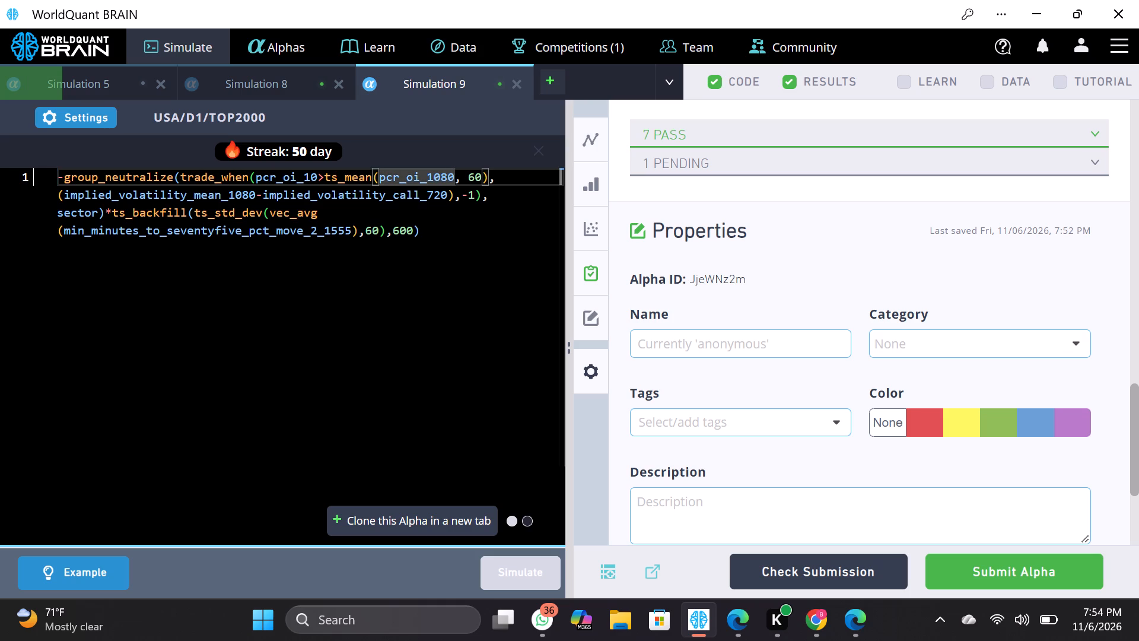
key("BackSpace")
key("BackSpace")
key("BackSpace")
key("BackSpace")
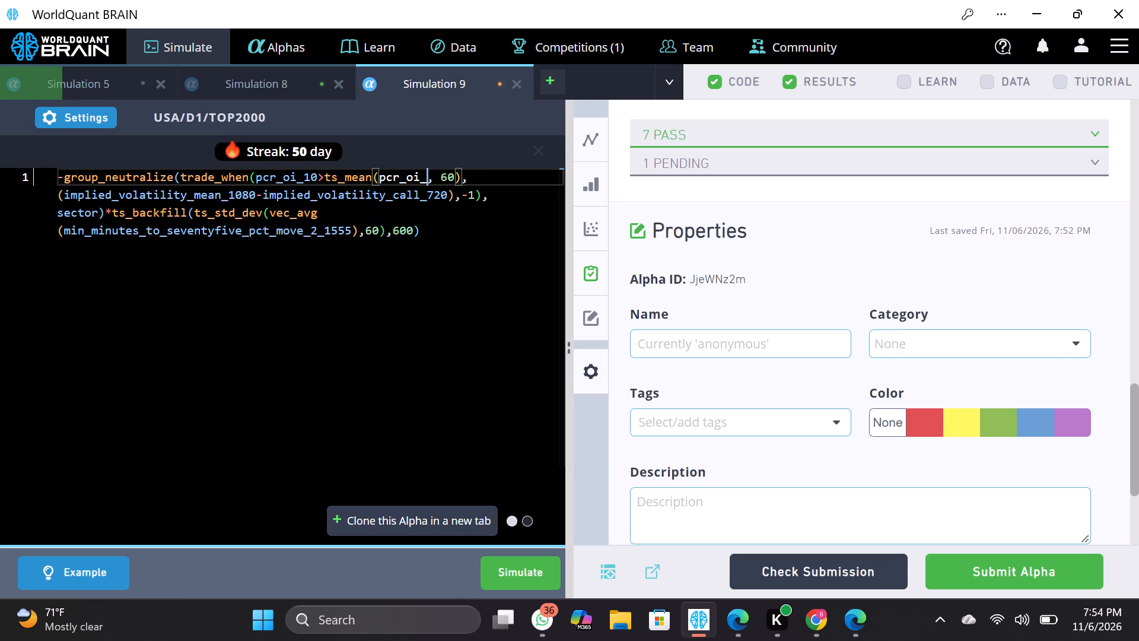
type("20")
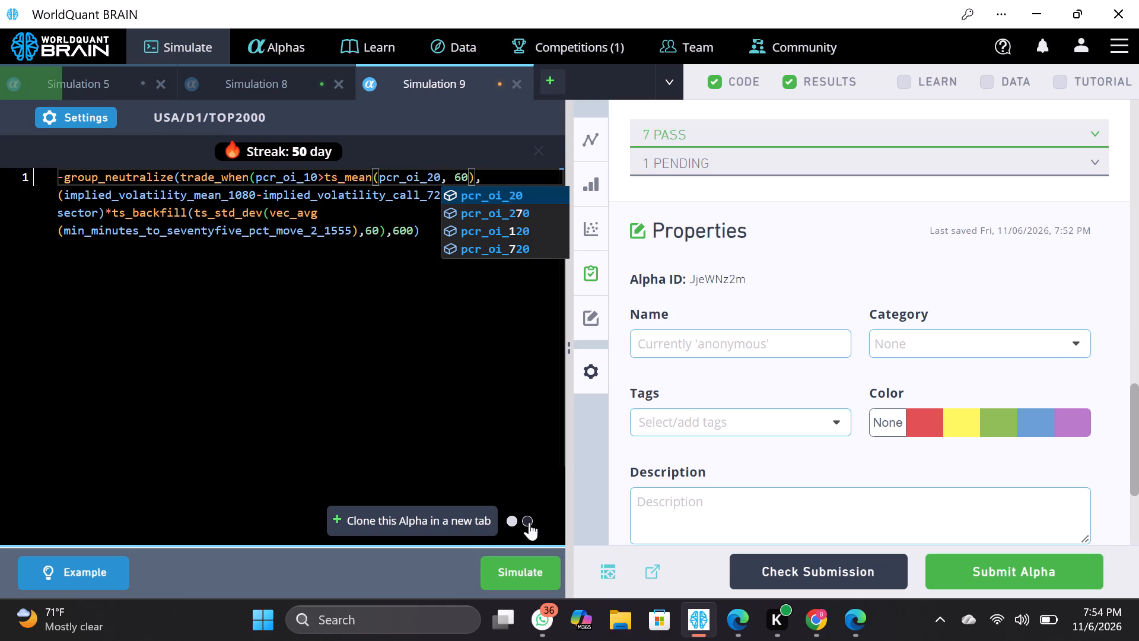
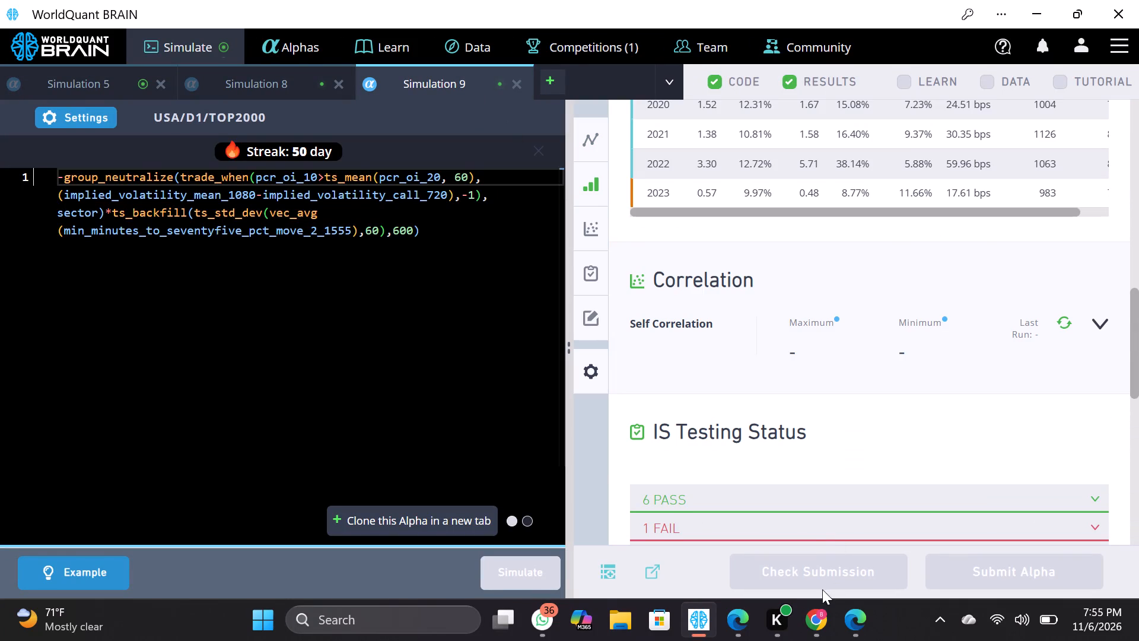
Show the failed IS test details for Simulation 9 and load its self-correlation results.
scroll(829, 405, "down", 2)
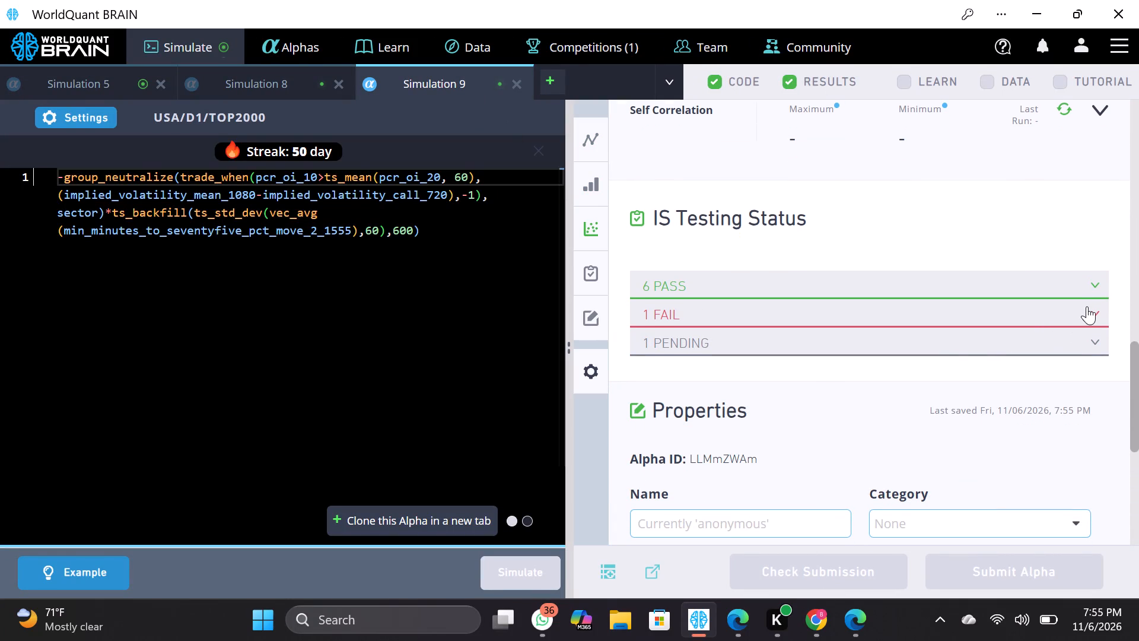
left_click(1091, 307)
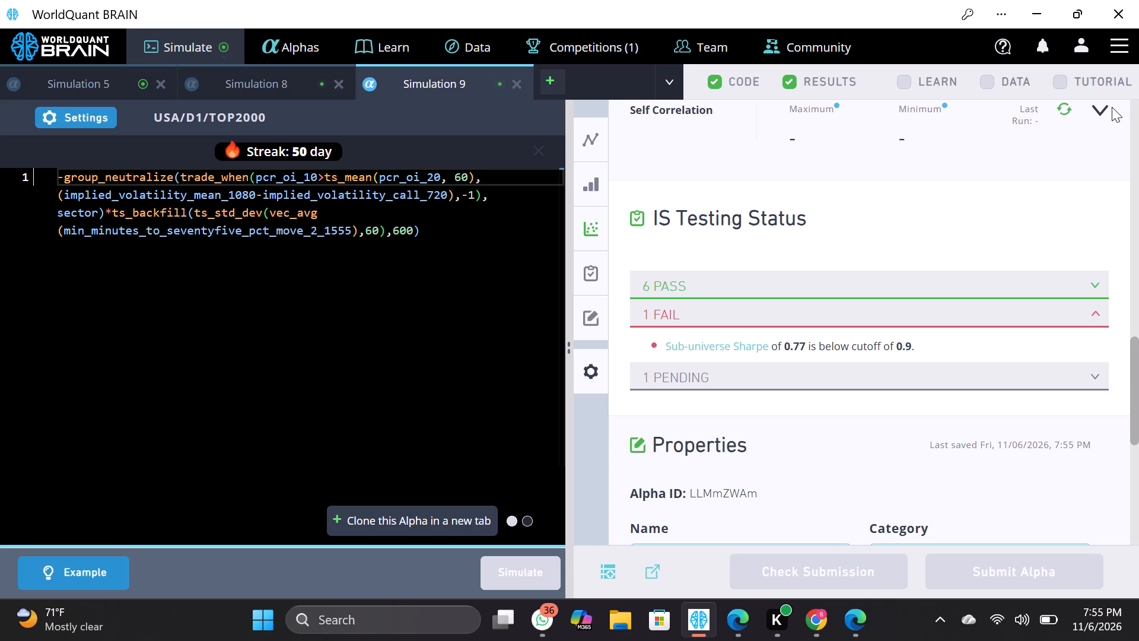
left_click(1112, 107)
left_click(1099, 107)
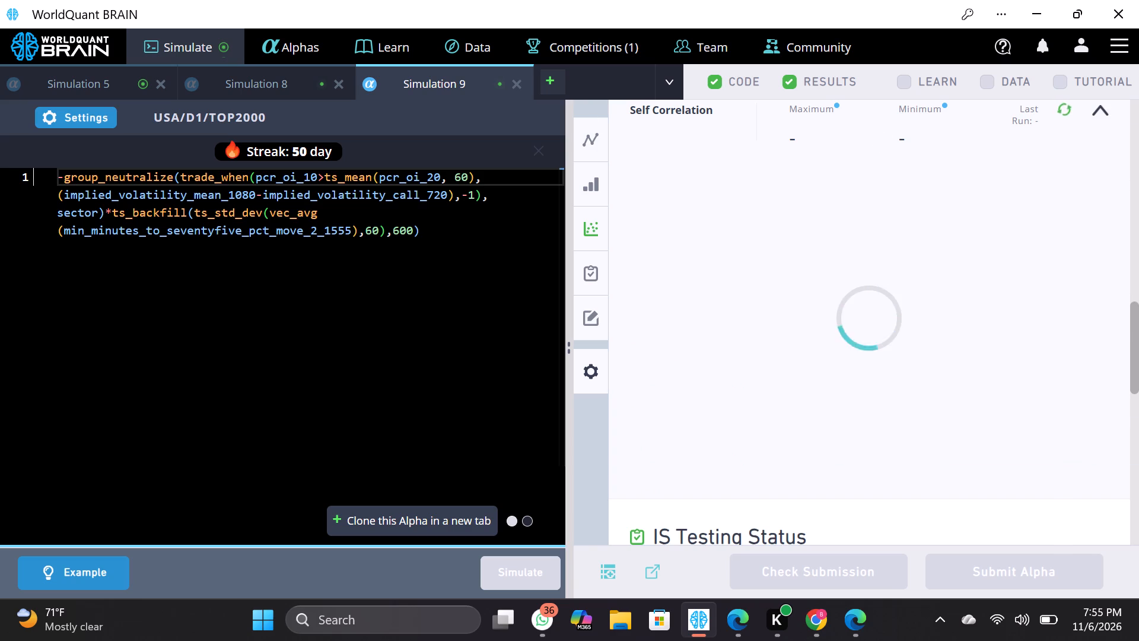
Change the first volatility field in Simulation 9's expression to implied_volatility_mean_30.
left_click(255, 191)
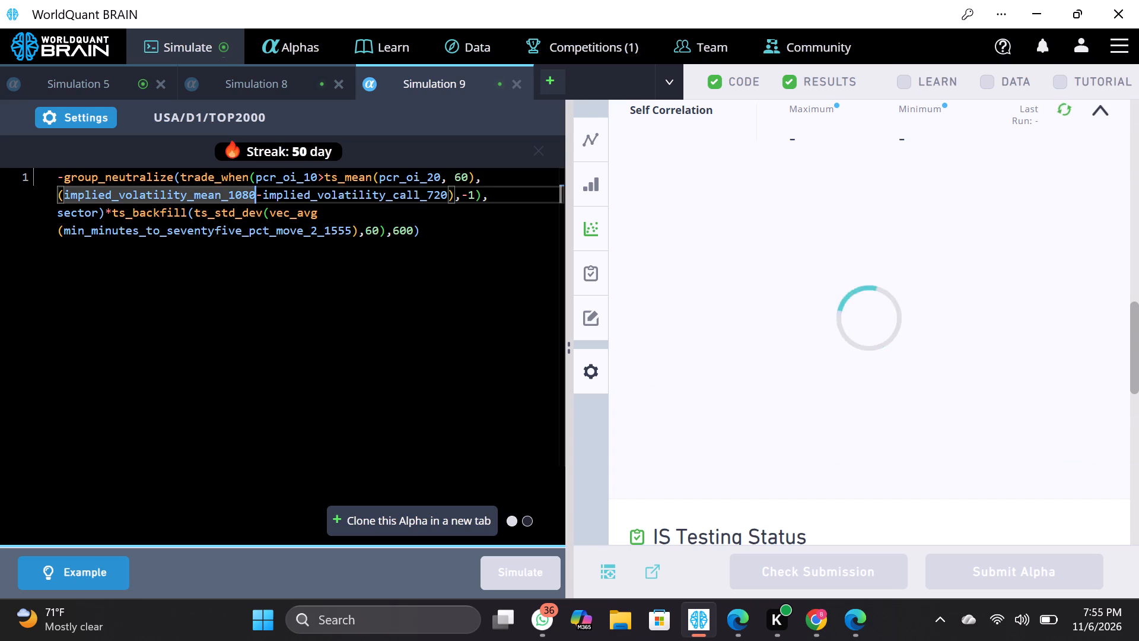
key("BackSpace")
key("BackSpace")
key("BackSpace")
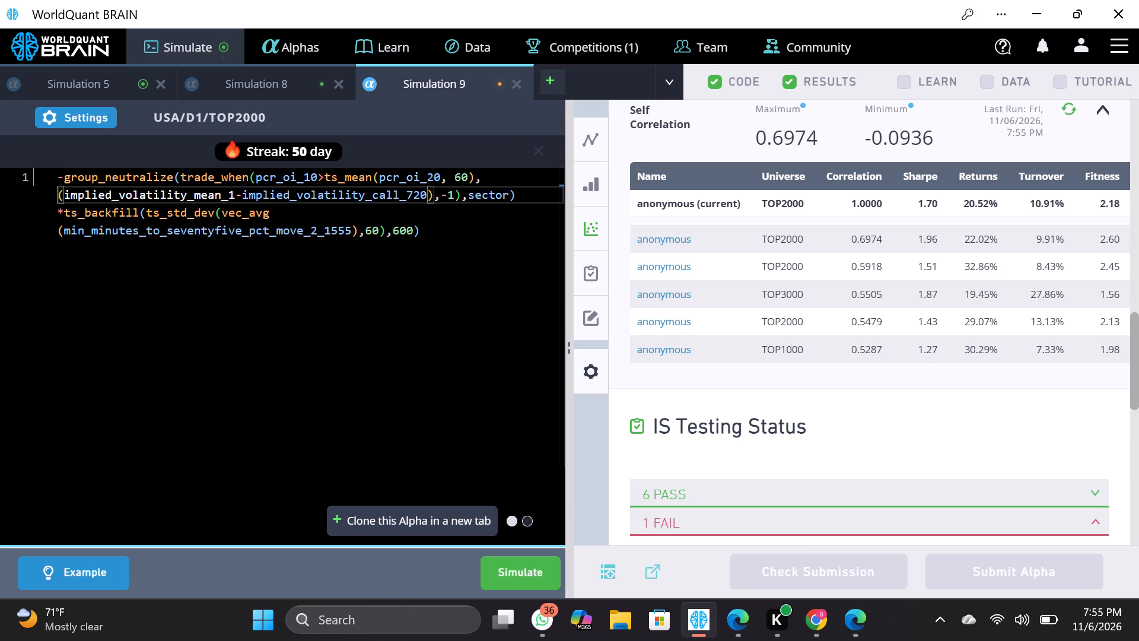
key("BackSpace")
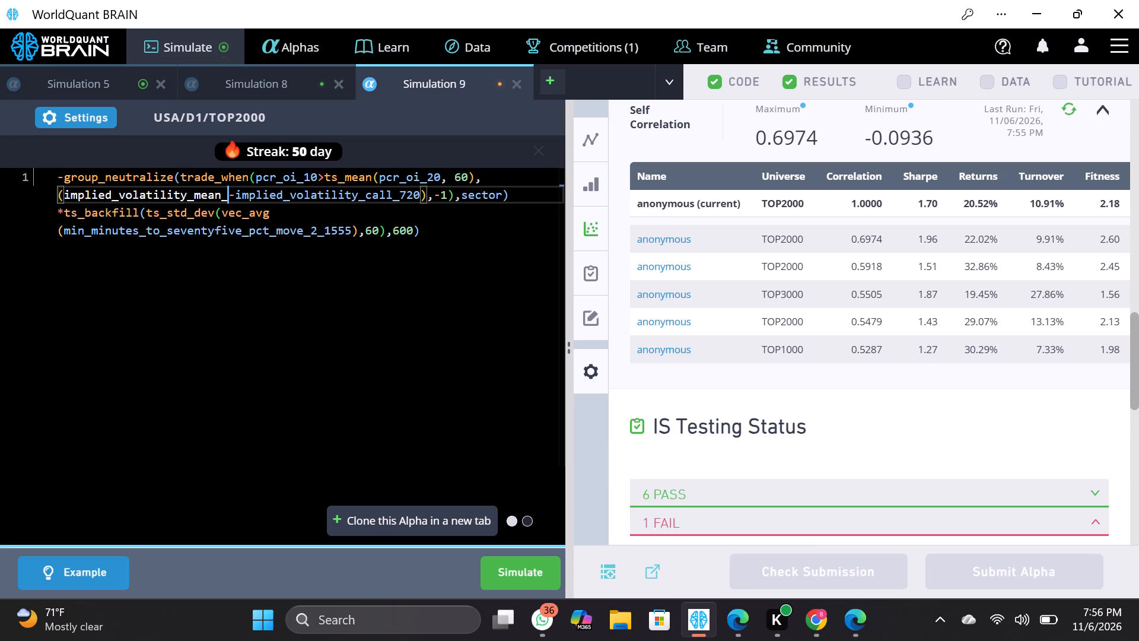
type("30")
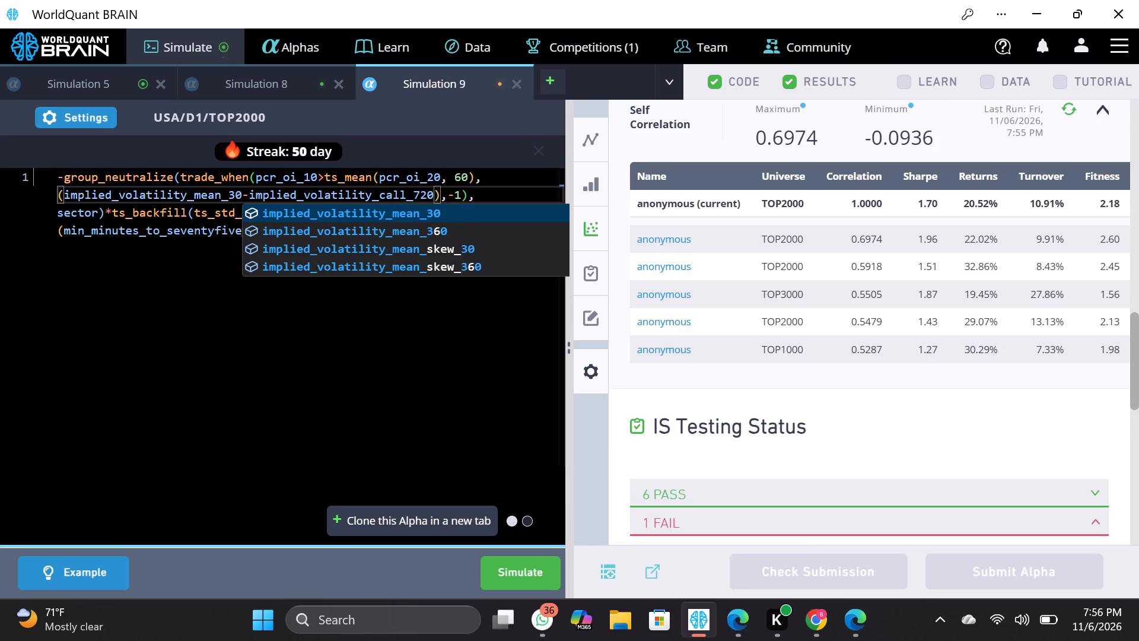
Change the subtracted volatility field in Simulation 9's expression to implied_volatility_call_10 and run the simulation.
left_click(427, 192)
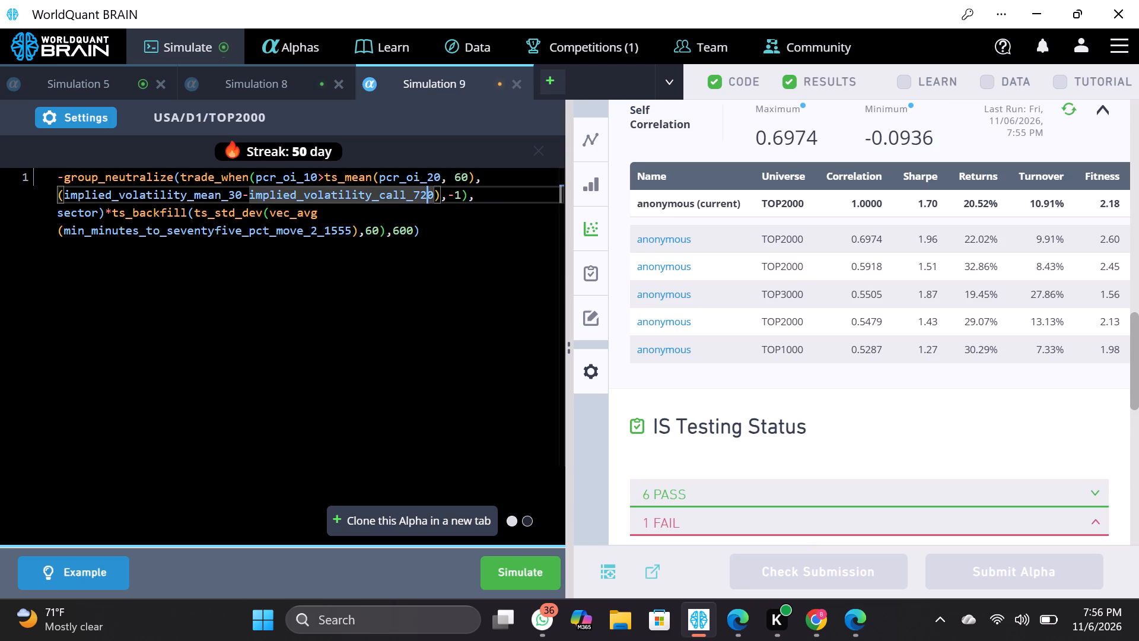
key("BackSpace")
key("BackSpace")
key("1")
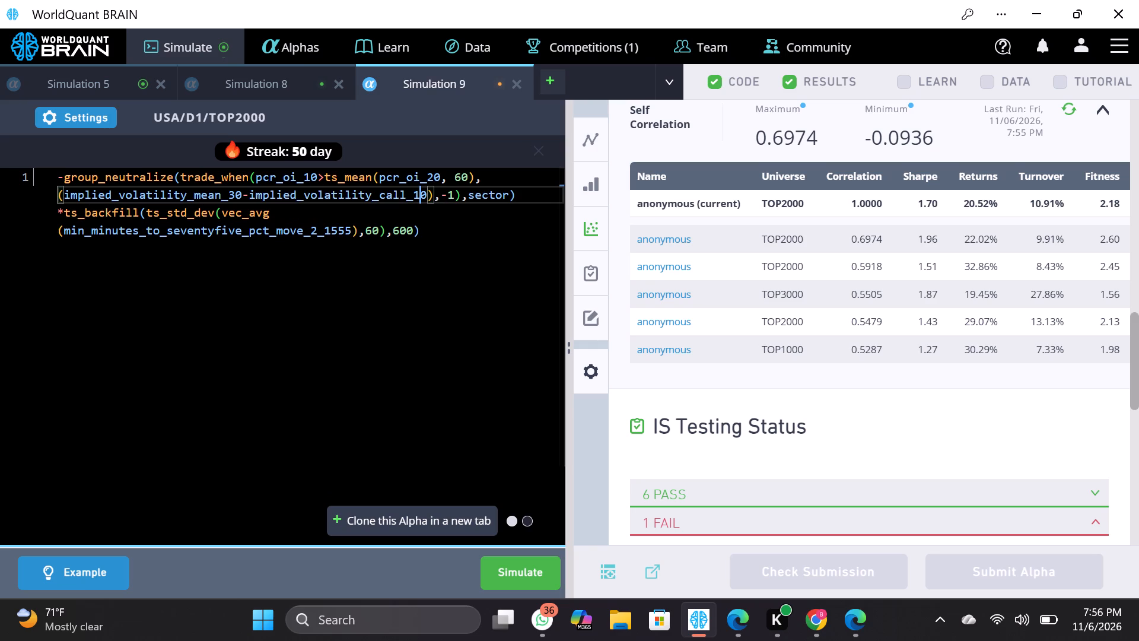
left_click(546, 583)
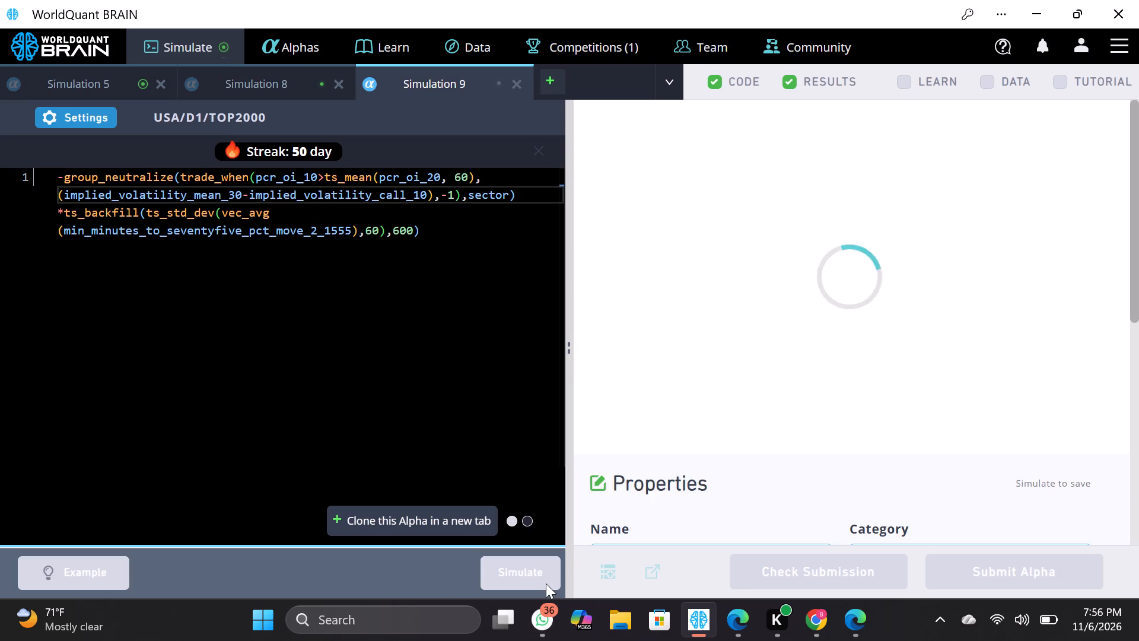
Review Simulation 8's test-period summary and IS testing status.
left_click(226, 76)
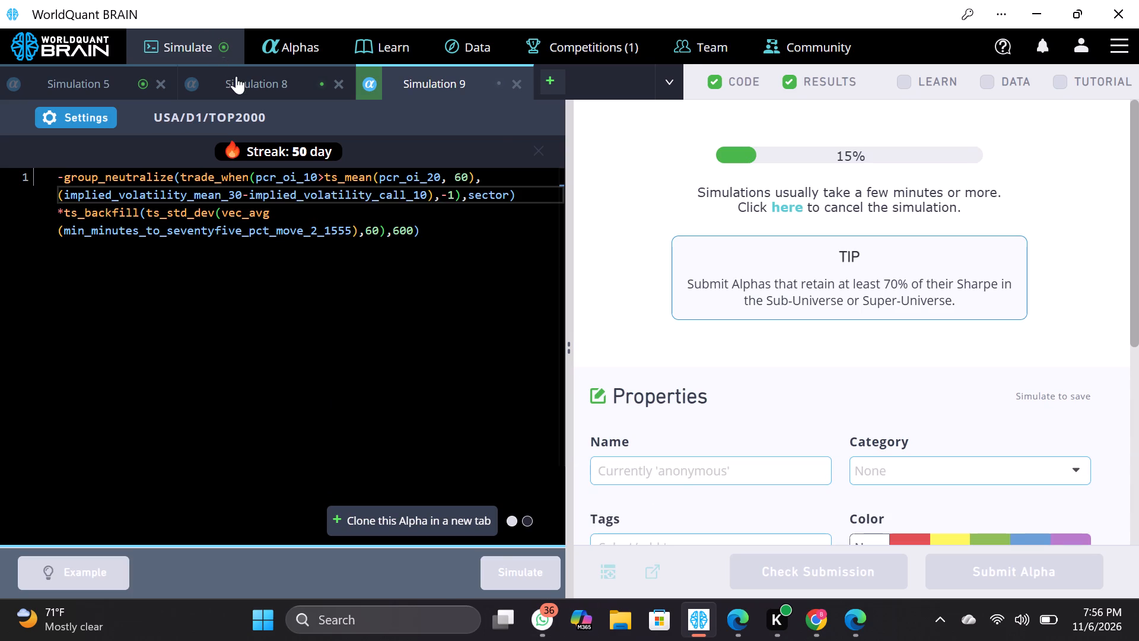
scroll(710, 285, "down", 4)
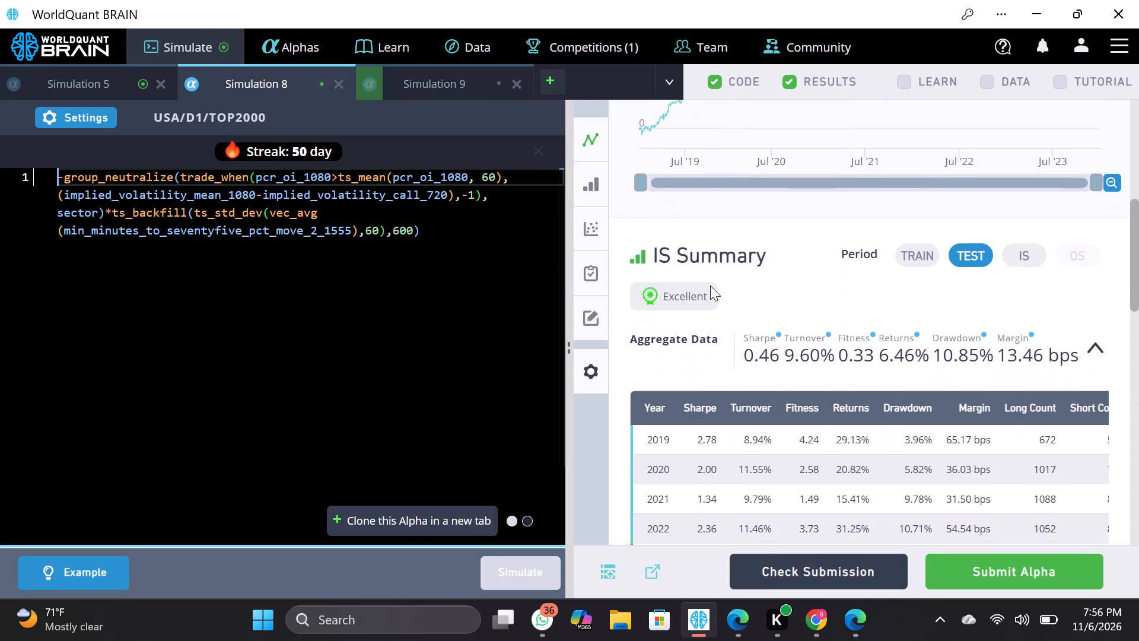
scroll(710, 285, "down", 3)
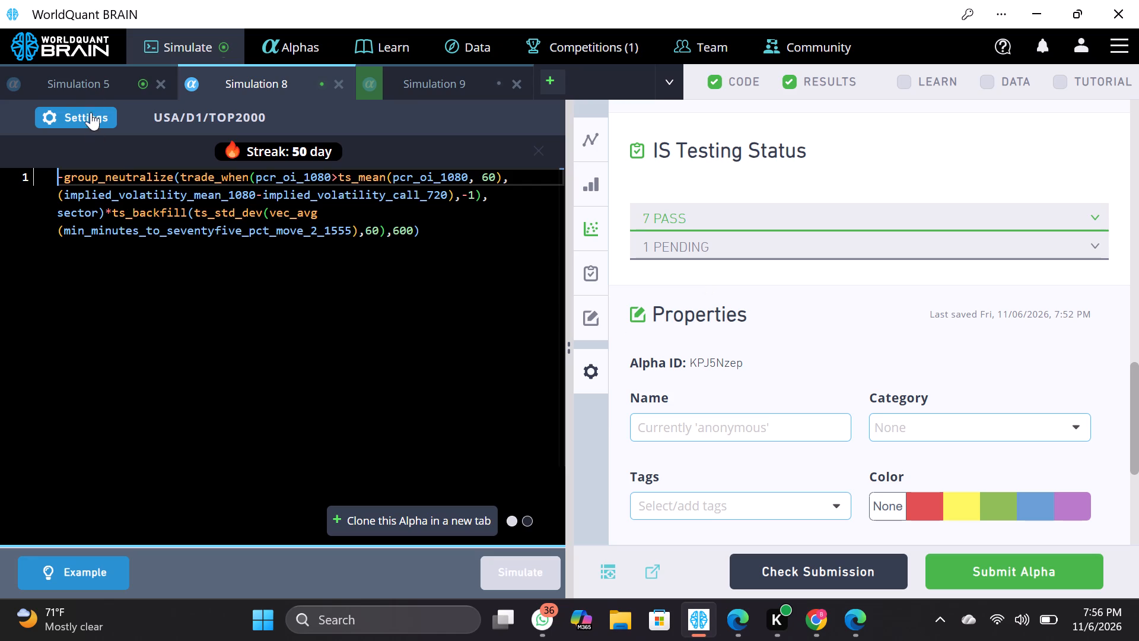
Show Simulation 5's test period, run its self-correlation check, and review the PnL chart, yearly summary and correlation results.
left_click(91, 81)
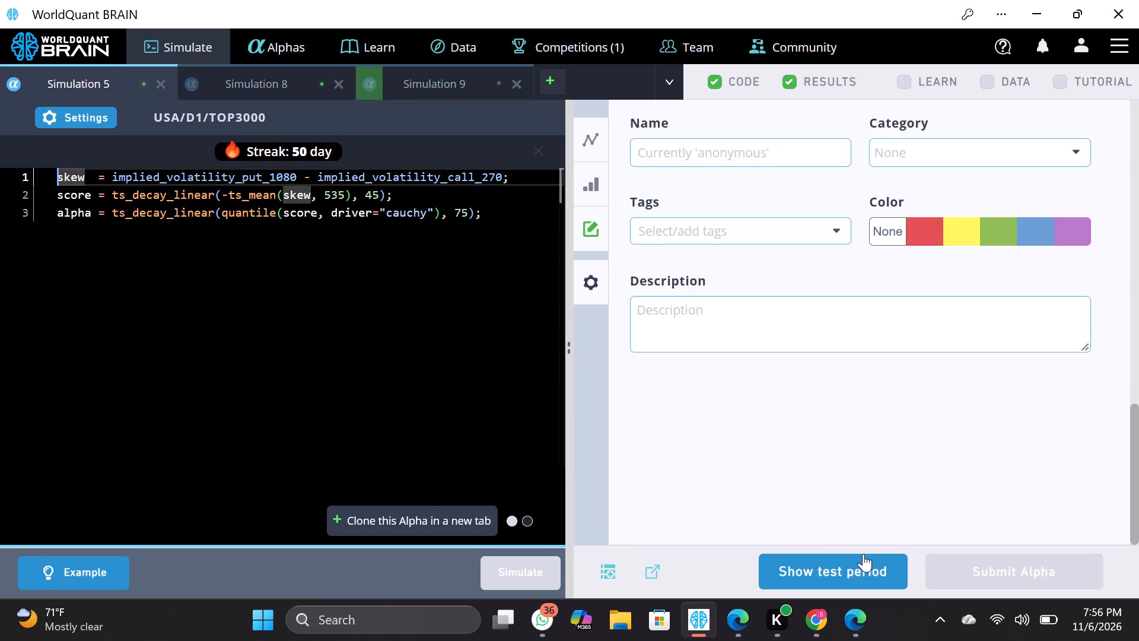
left_click(863, 554)
scroll(889, 257, "up", 2)
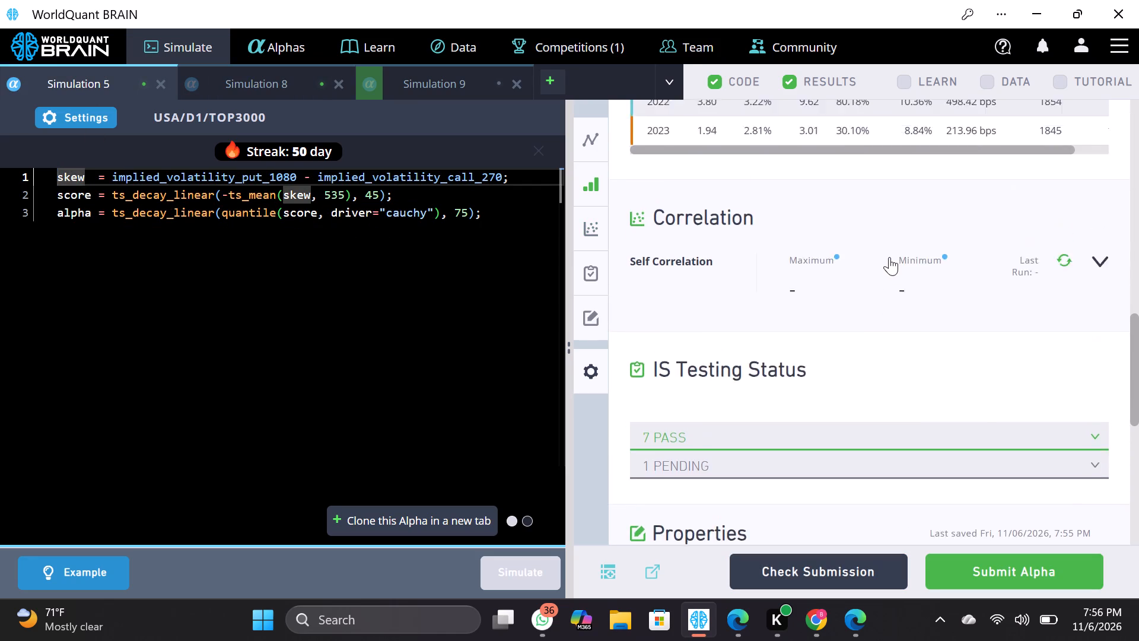
scroll(889, 257, "up", 2)
left_click(1095, 461)
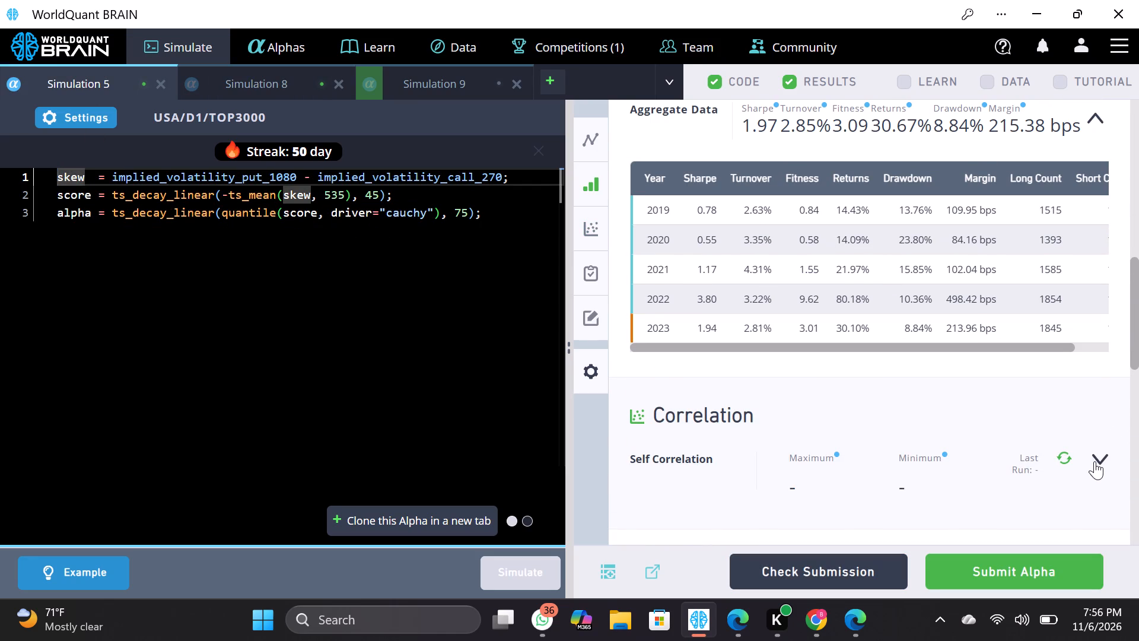
scroll(981, 362, "up", 2)
scroll(981, 362, "down", 1)
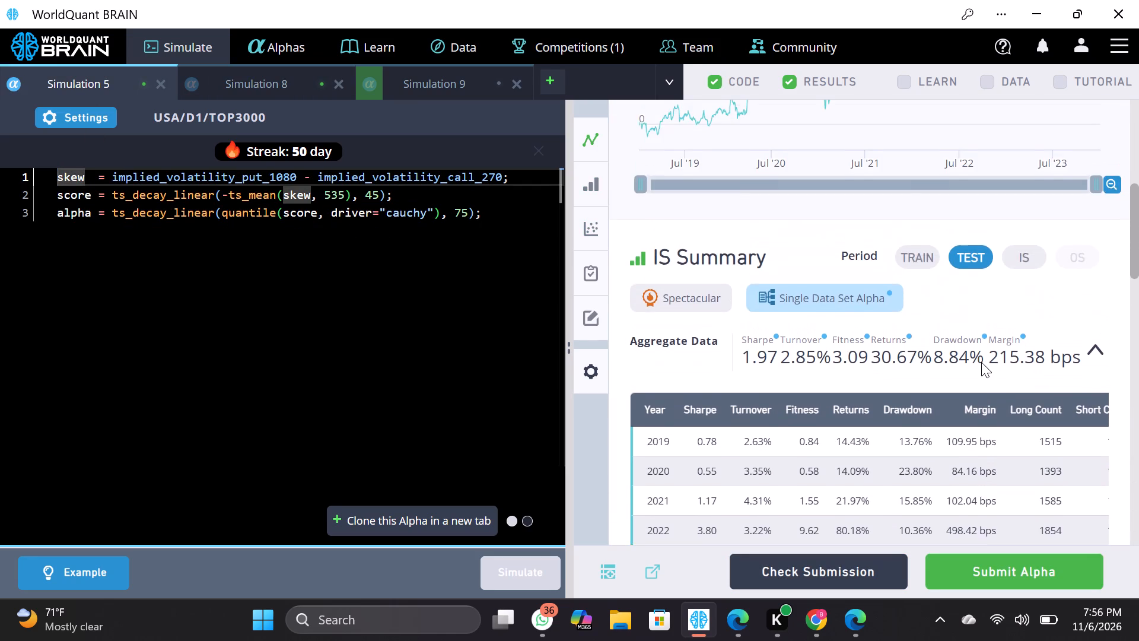
scroll(981, 362, "down", 1)
scroll(981, 362, "up", 3)
scroll(981, 362, "down", 1)
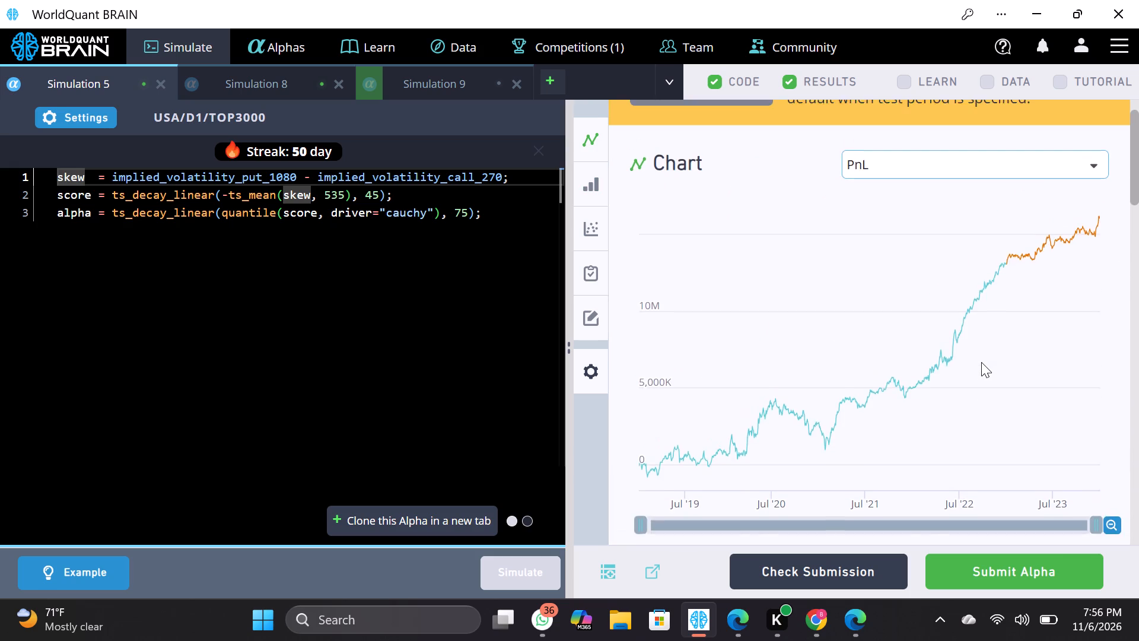
scroll(981, 362, "down", 3)
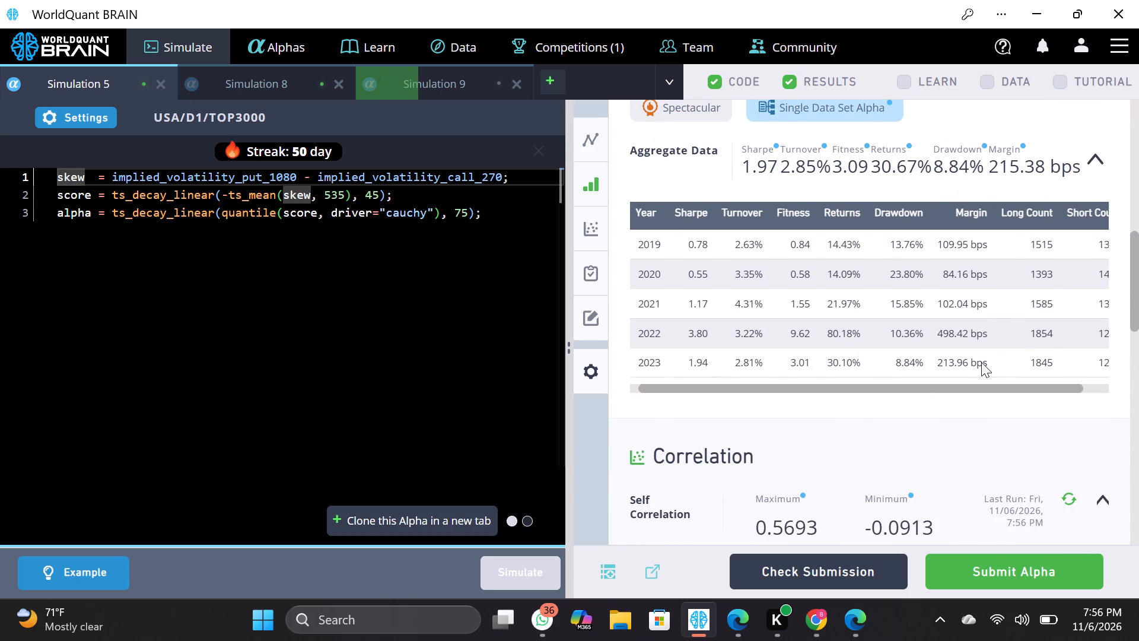
scroll(924, 381, "down", 4)
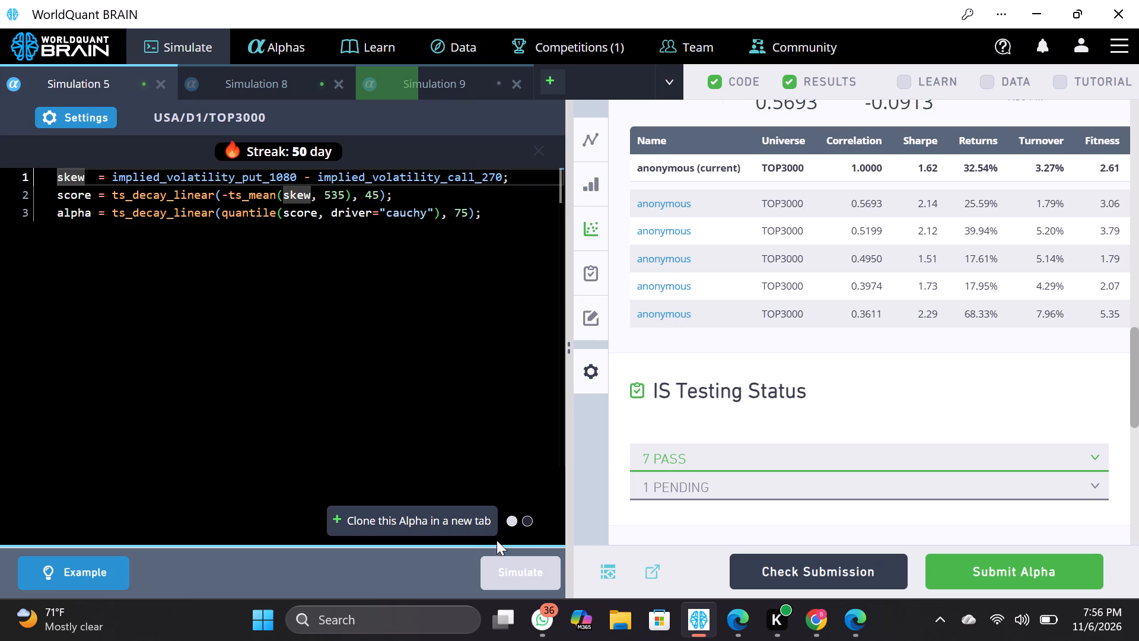
Clone Simulation 5's alpha in a new tab and change the subtracted call volatility field in the skew line to implied_volatility_call_120.
left_click(478, 519)
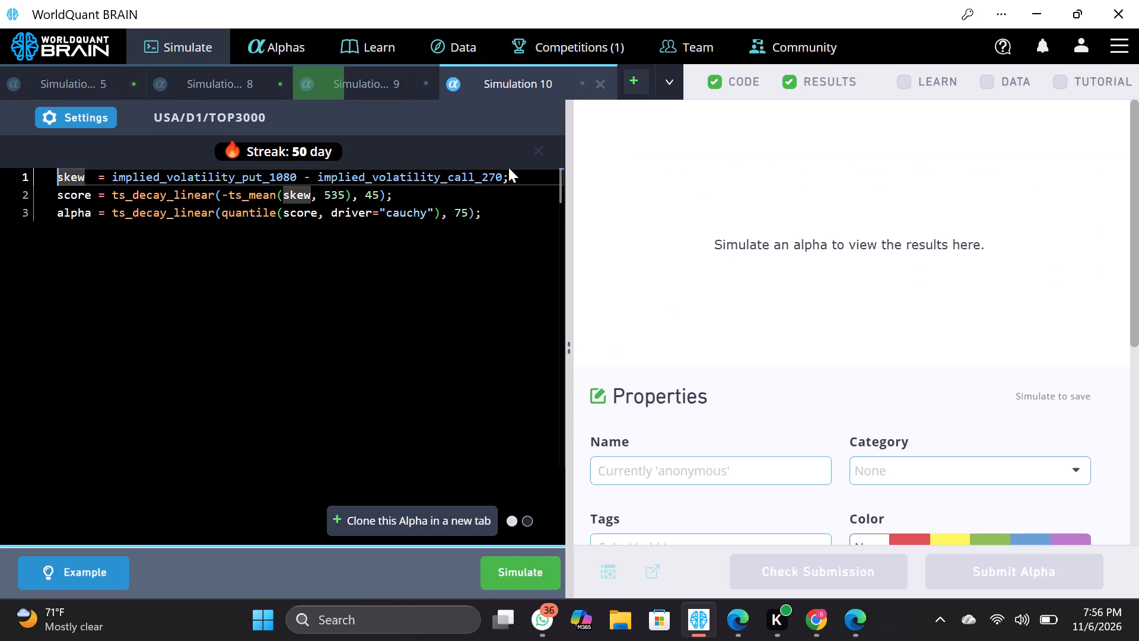
left_click(501, 178)
key("BackSpace")
key("BackSpace")
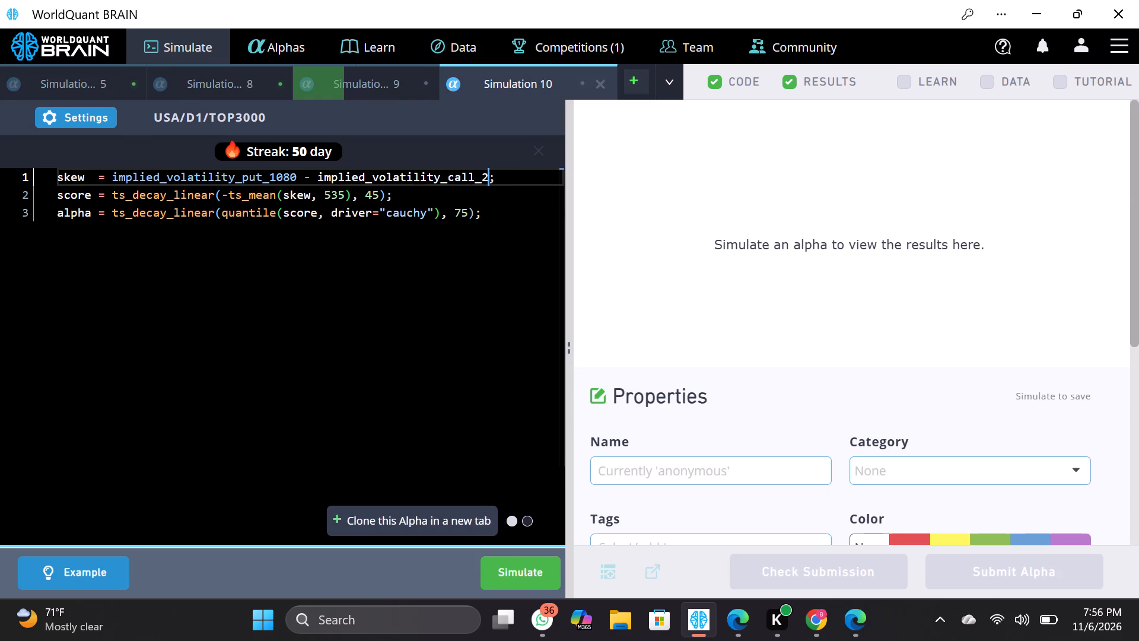
key("BackSpace")
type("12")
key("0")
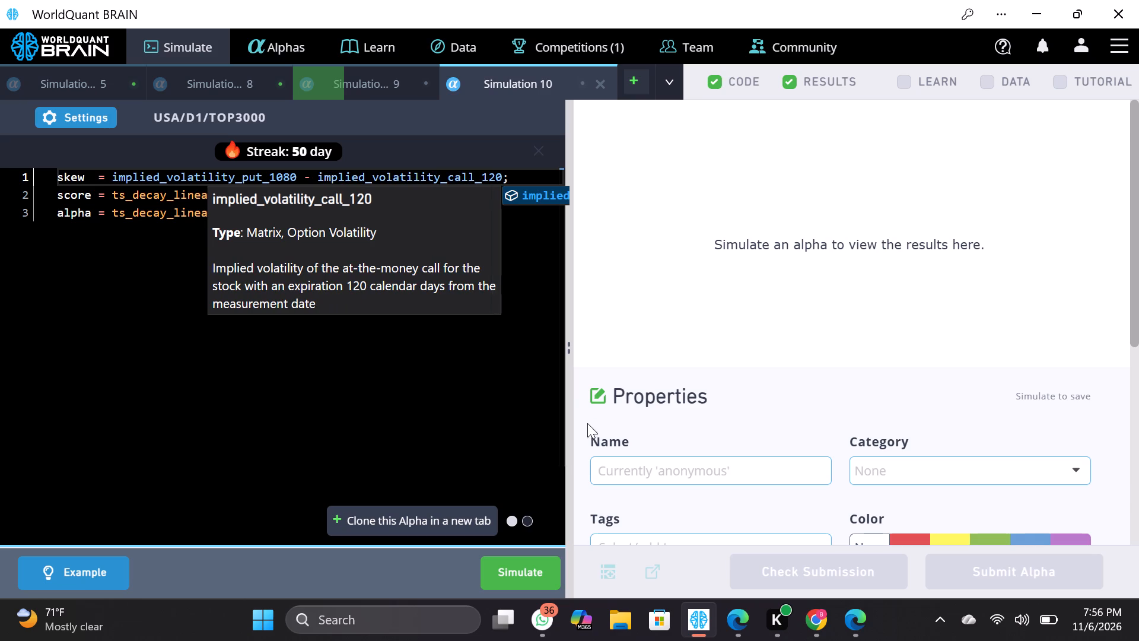
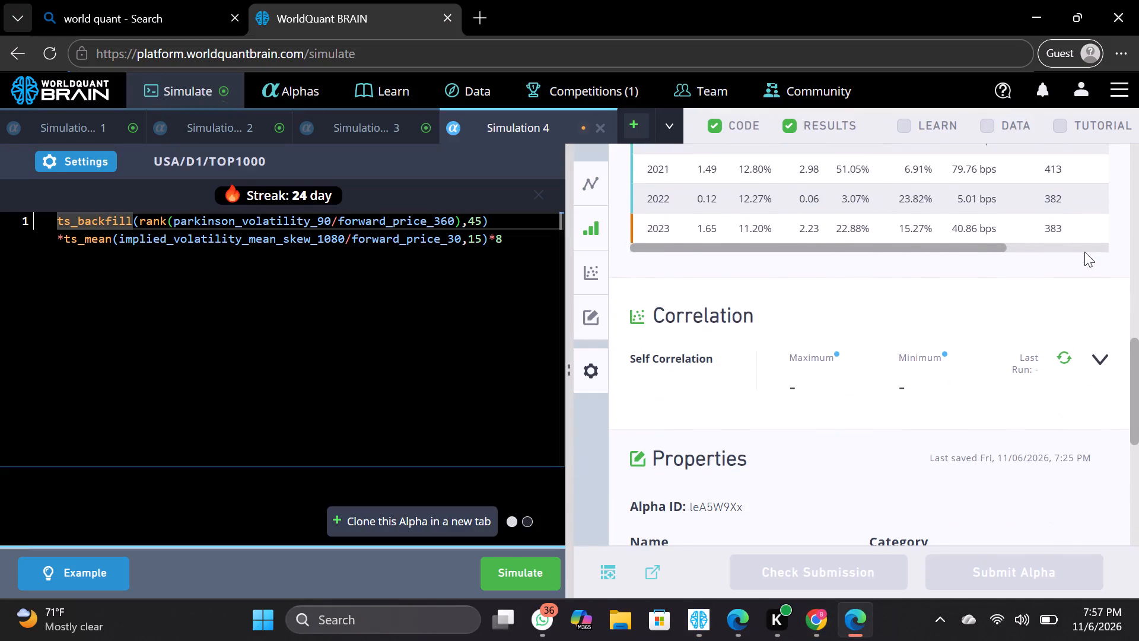
Expand Simulation 4's self-correlation details and look over its correlation section, PnL chart and OS summary.
left_click(1107, 367)
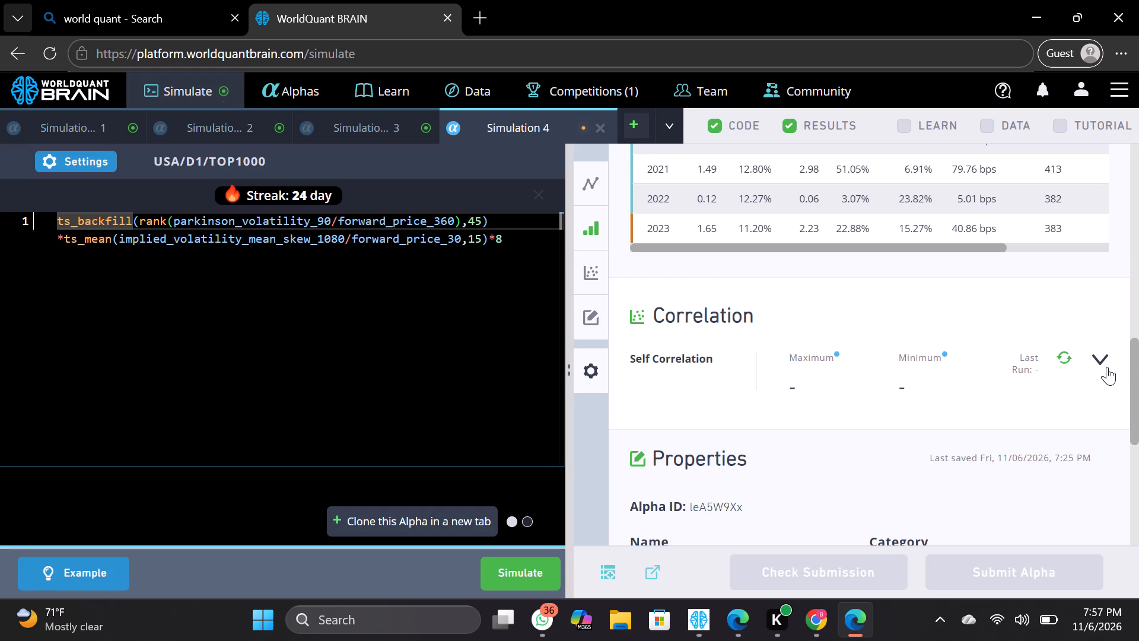
scroll(1107, 367, "down", 2)
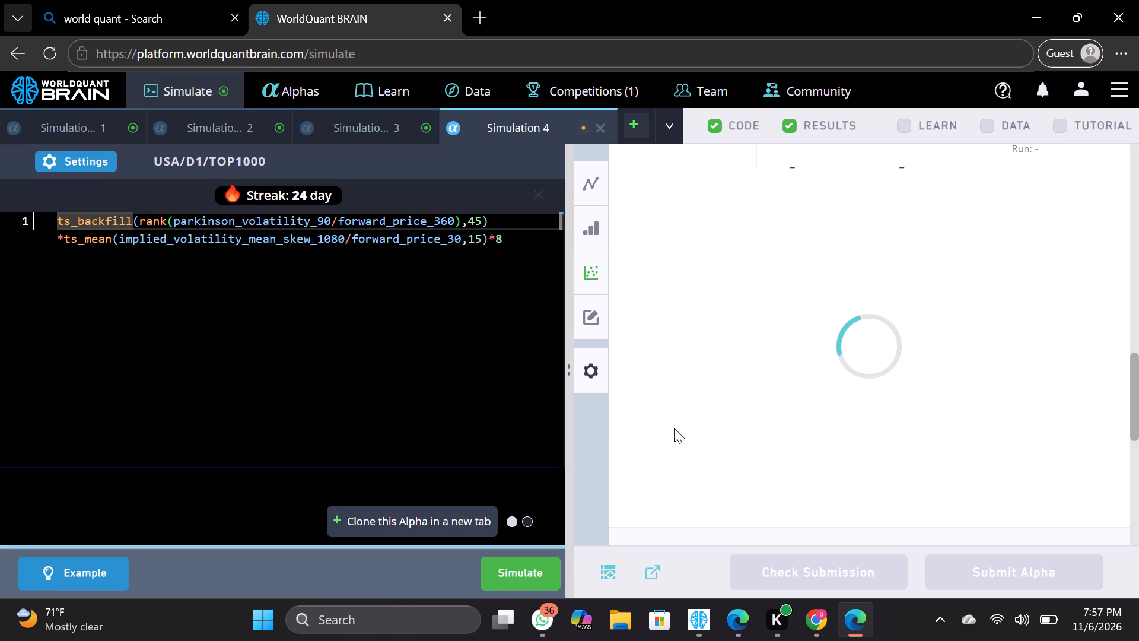
scroll(787, 426, "up", 3)
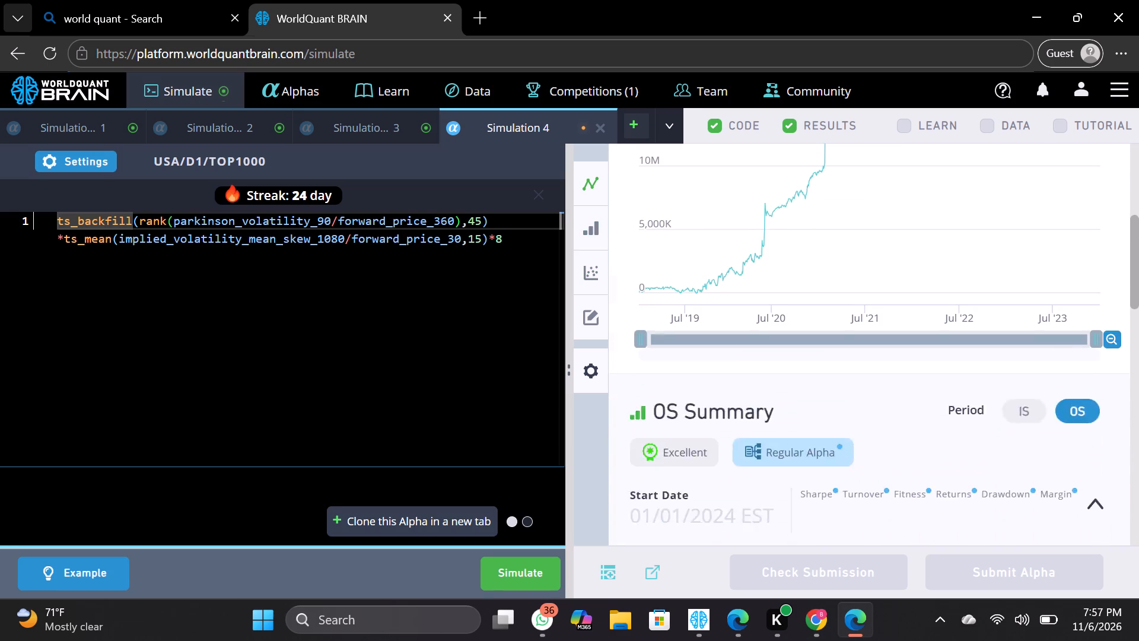
scroll(787, 426, "up", 1)
Switch to Simulation 2 and review its PnL chart, self-correlation section and alpha properties.
left_click(192, 124)
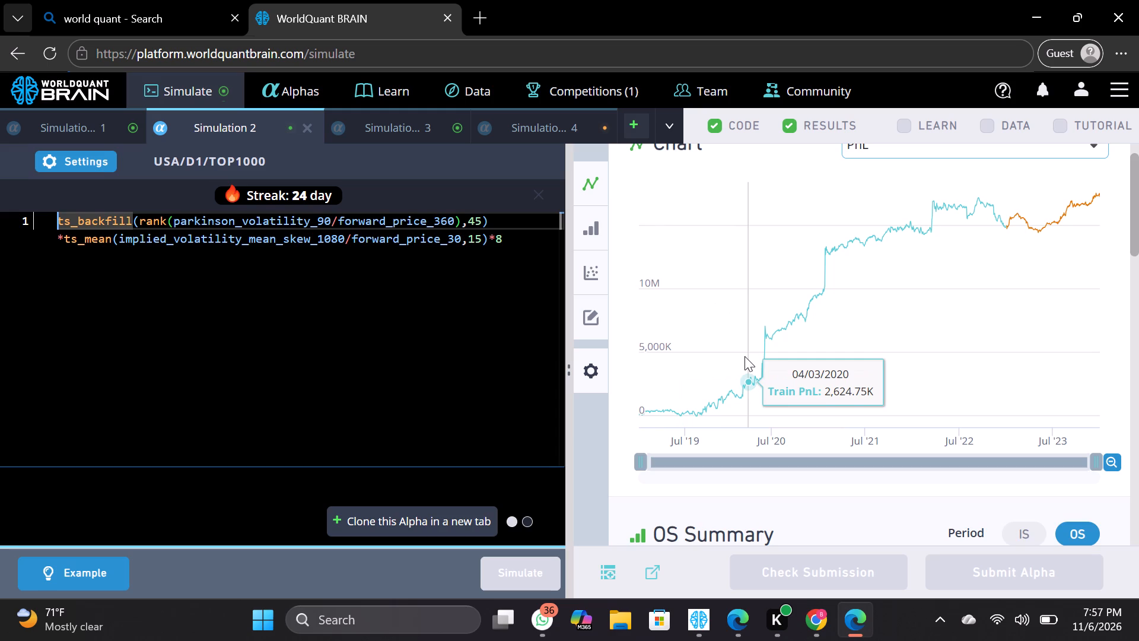
scroll(745, 356, "down", 7)
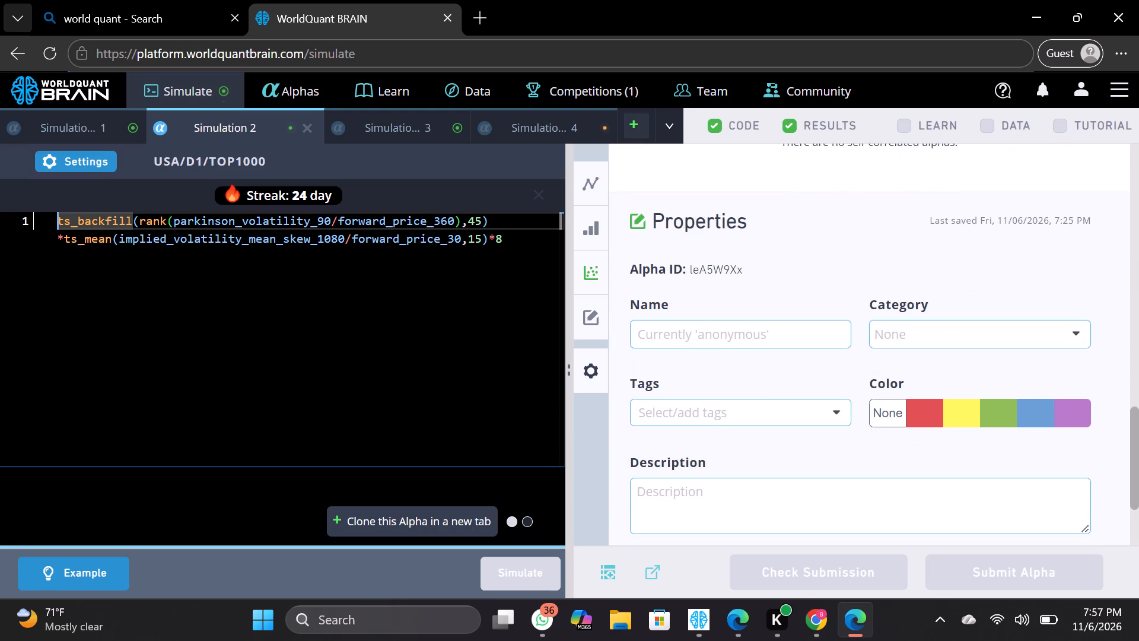
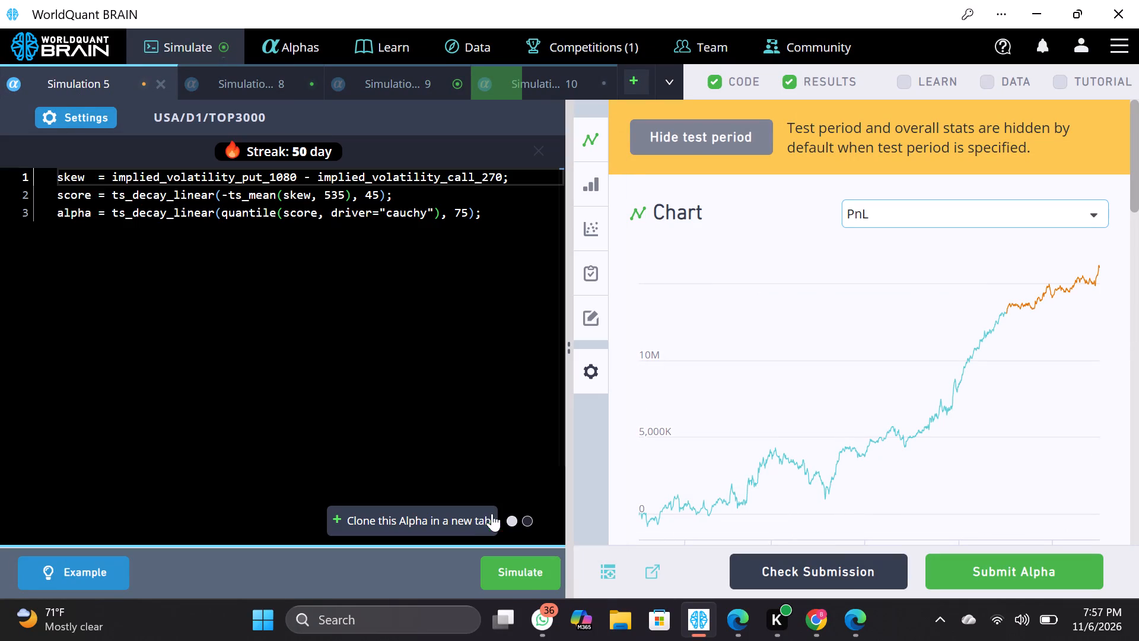
Run Simulation 5 with its current expression and check its simulation settings.
left_click(521, 564)
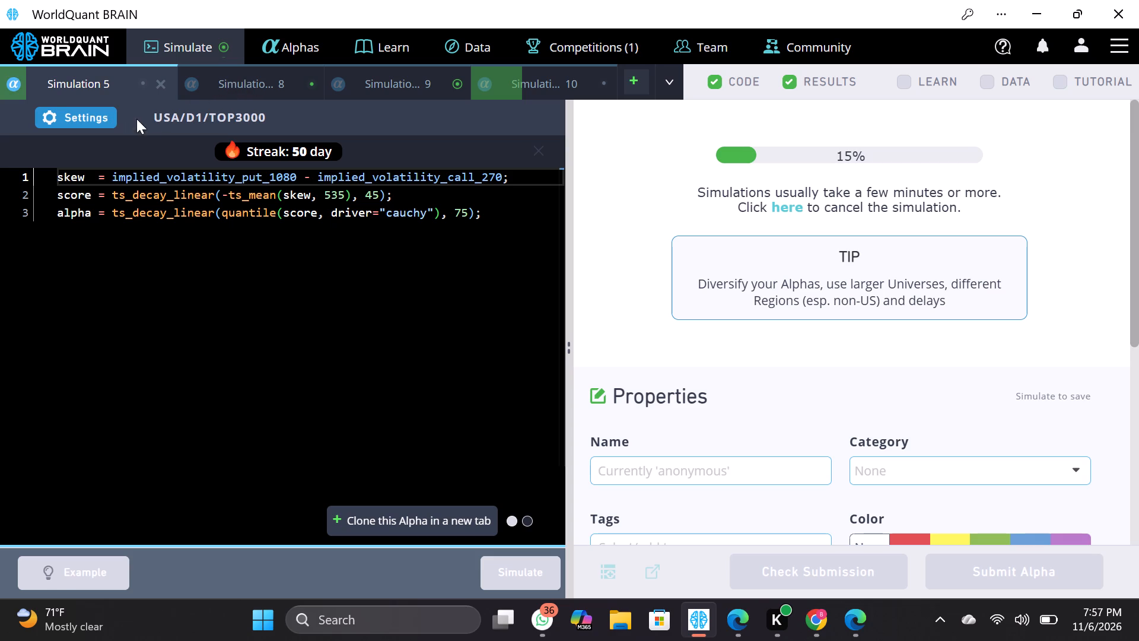
left_click(110, 137)
left_click(98, 121)
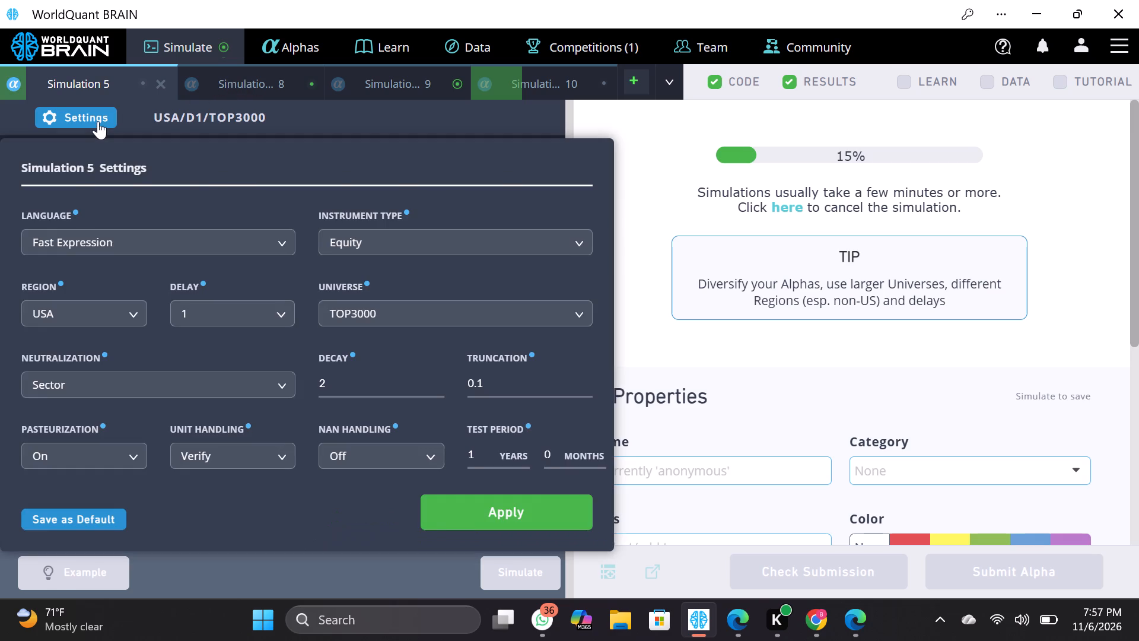
left_click(98, 121)
left_click(98, 121)
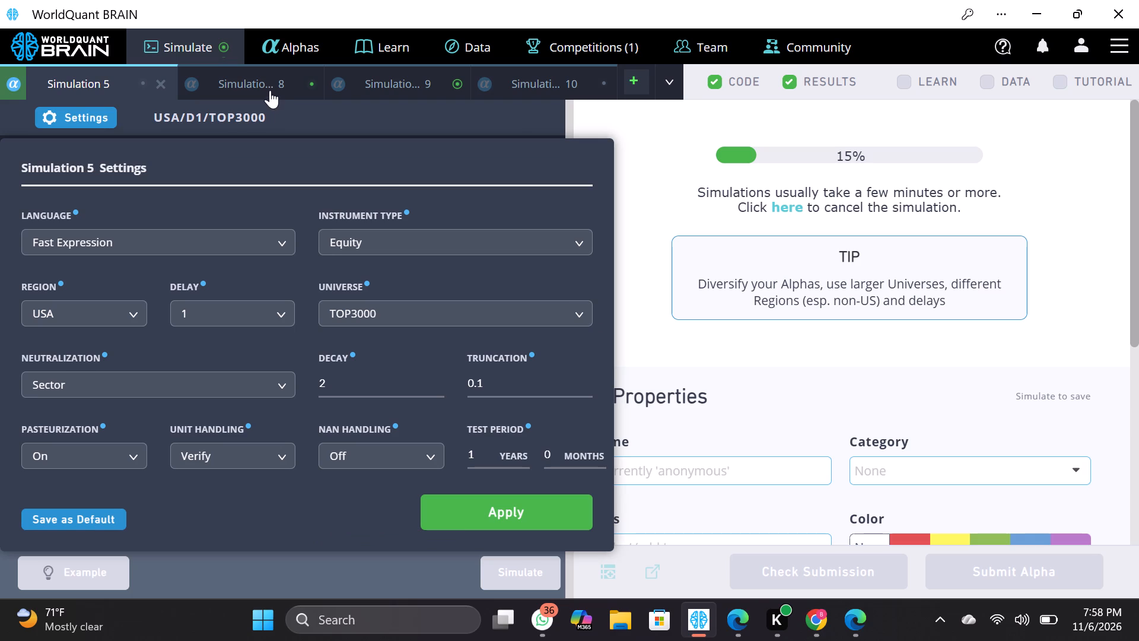
Show Simulation 10's test period, review its yearly IS summary, and run its self-correlation check.
left_click(492, 86)
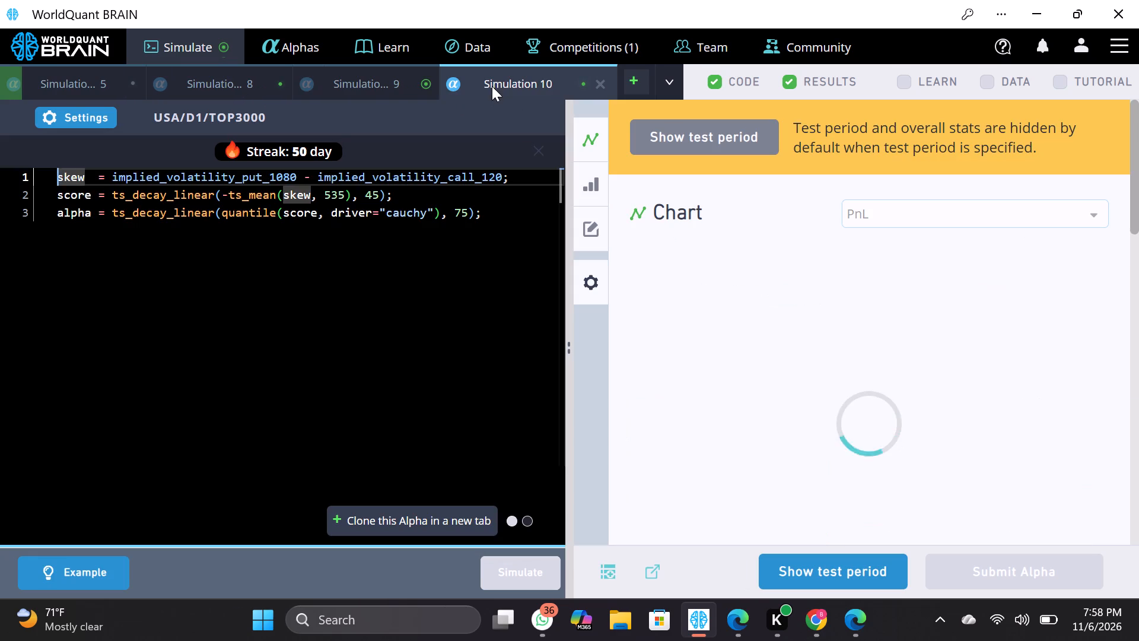
left_click(819, 567)
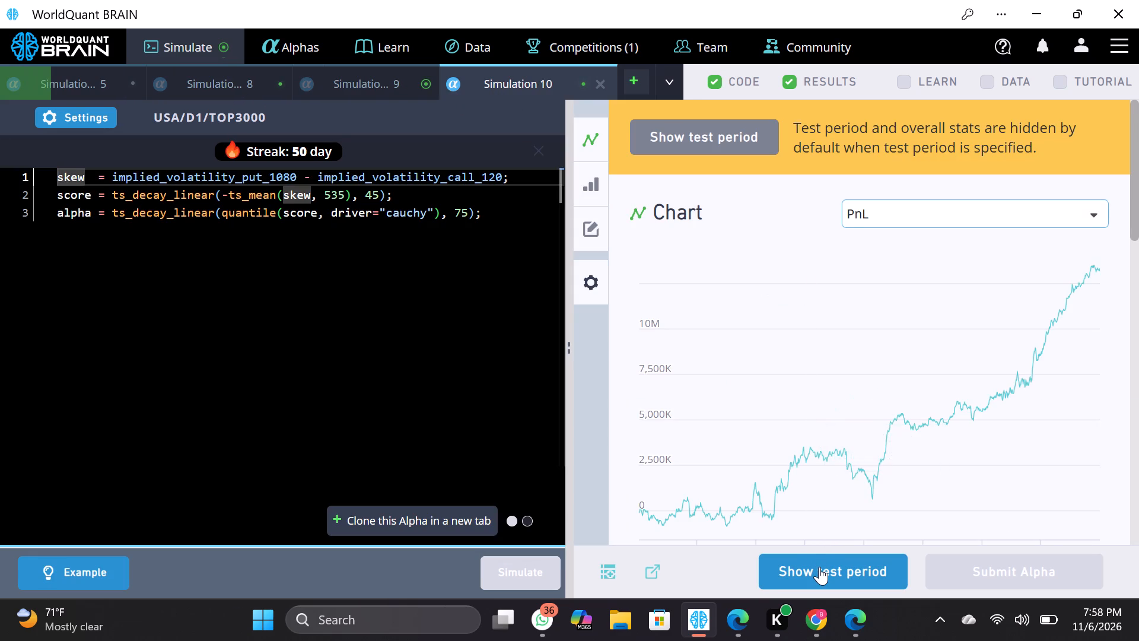
scroll(829, 525, "down", 5)
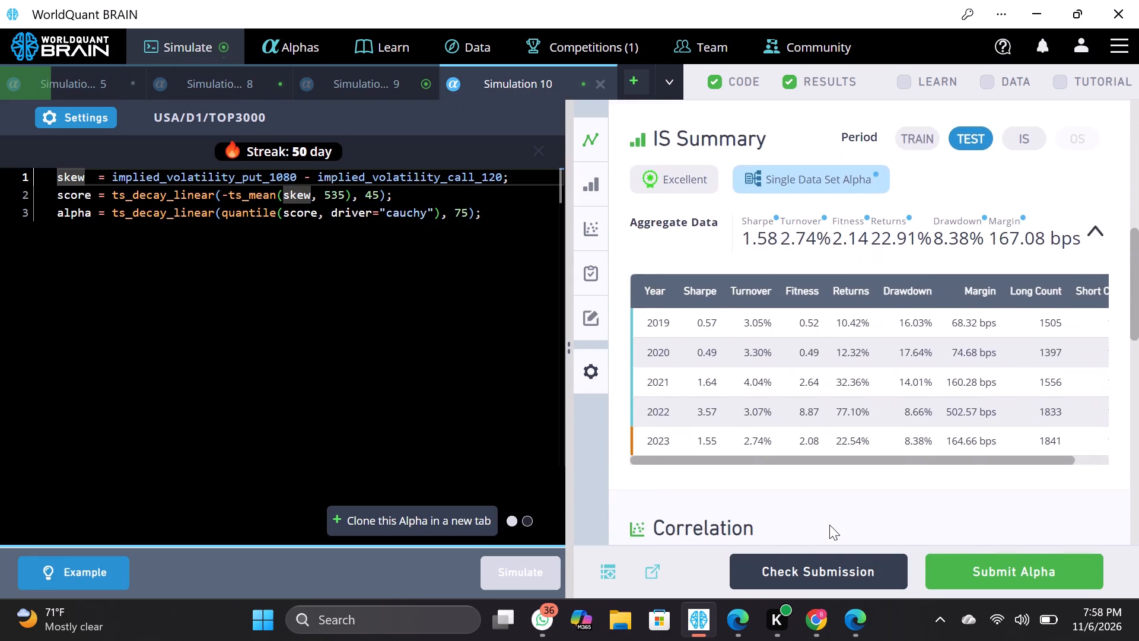
scroll(829, 525, "down", 2)
left_click(1108, 304)
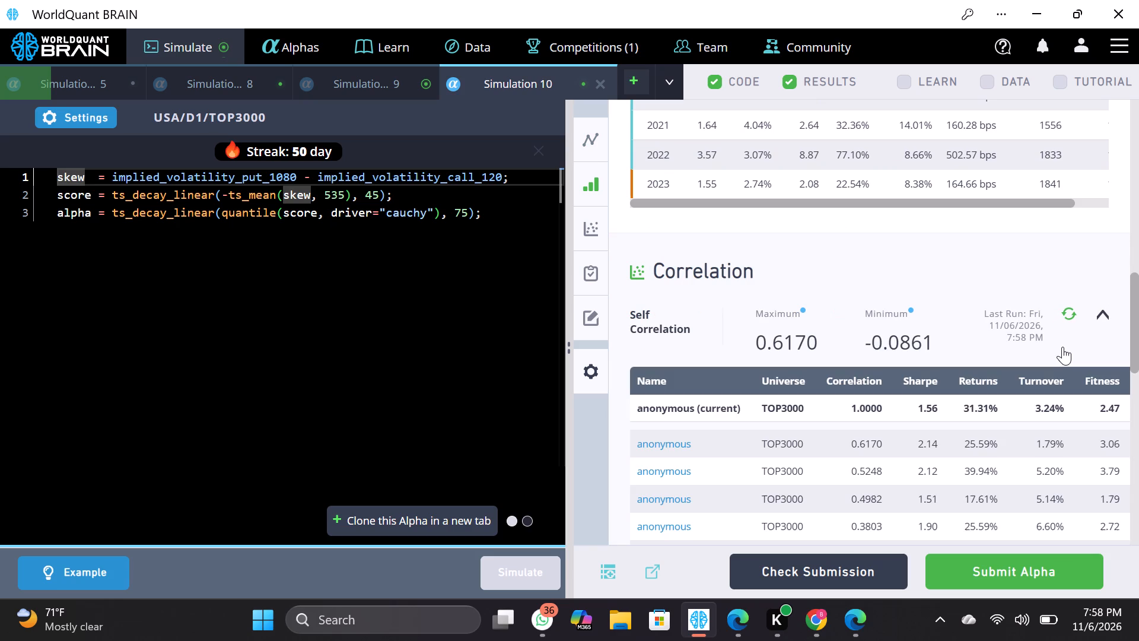
Set Simulation 10's neutralization to Industry and its truncation to 0.01 in the simulation settings.
left_click(94, 109)
left_click(287, 379)
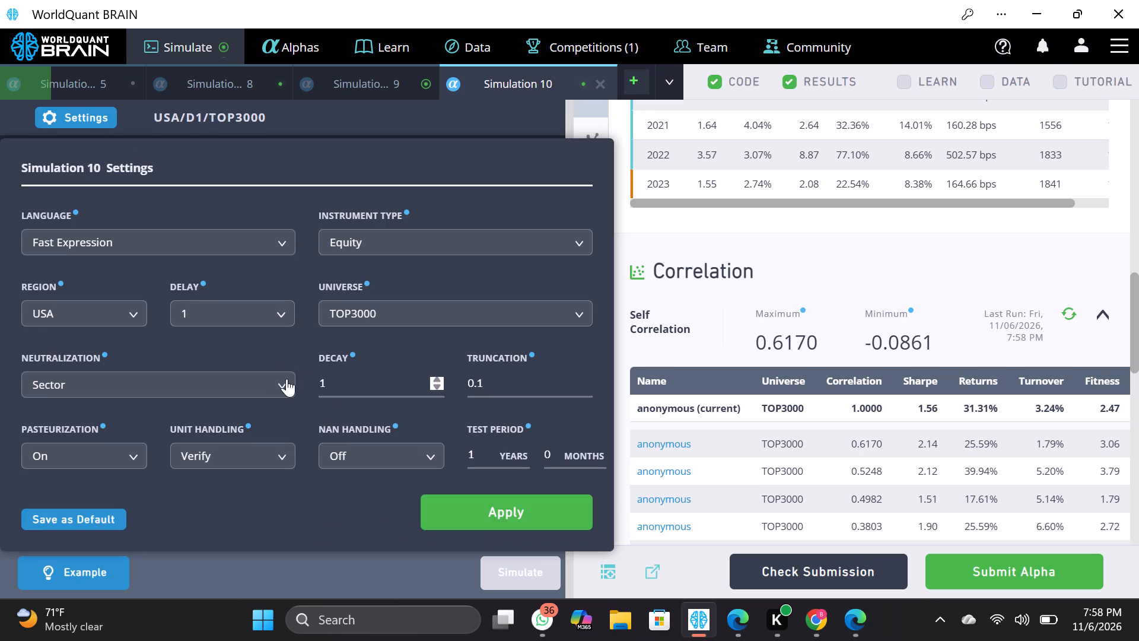
left_click(236, 489)
left_click(524, 389)
key("BackSpace")
key("0")
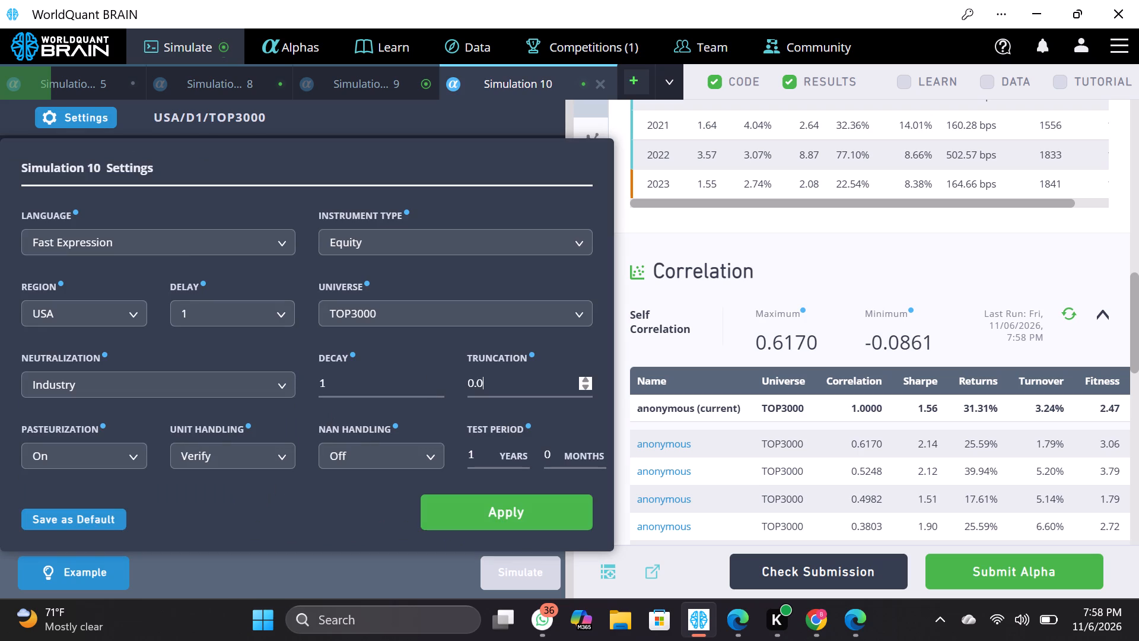
key("1")
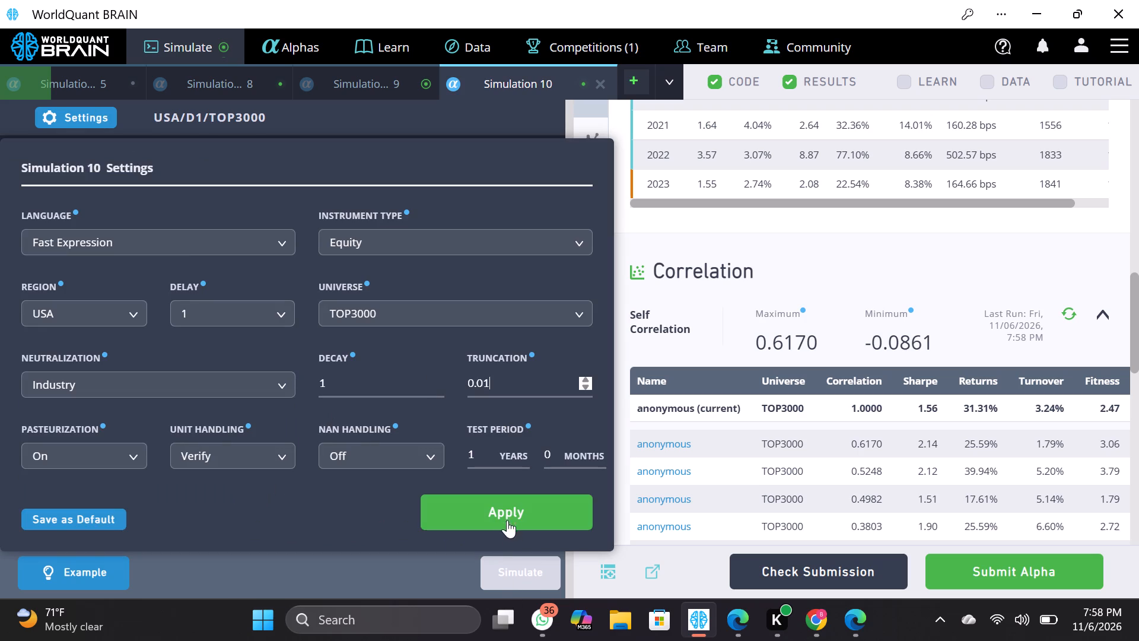
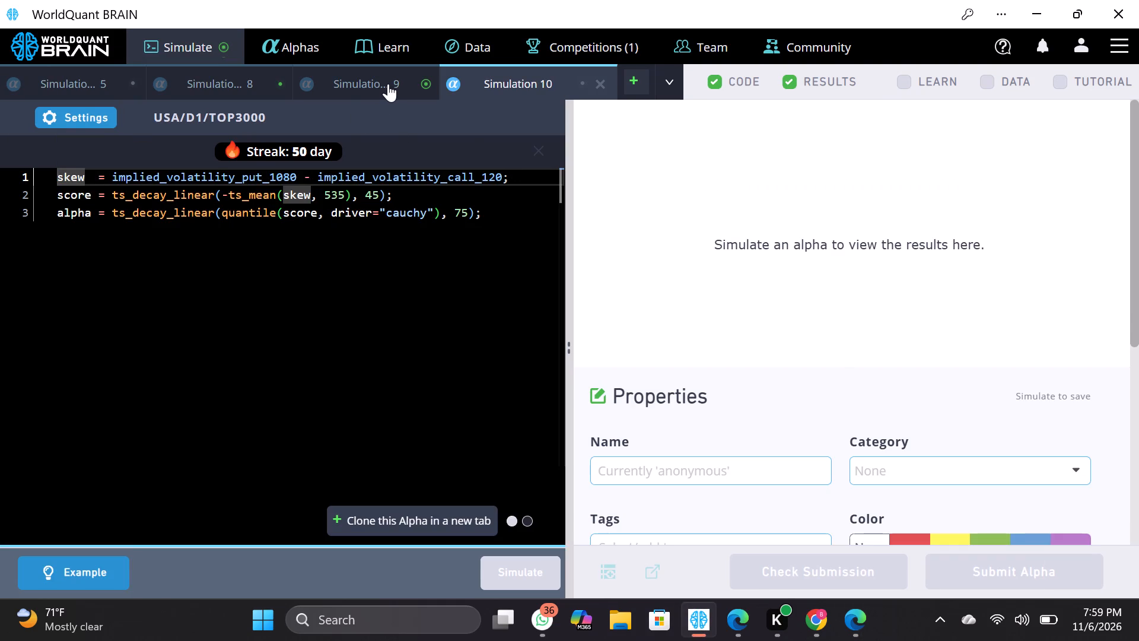
Show Simulation 9's test period, review the IS results of Simulations 9 and 8, and close both simulations.
left_click(860, 570)
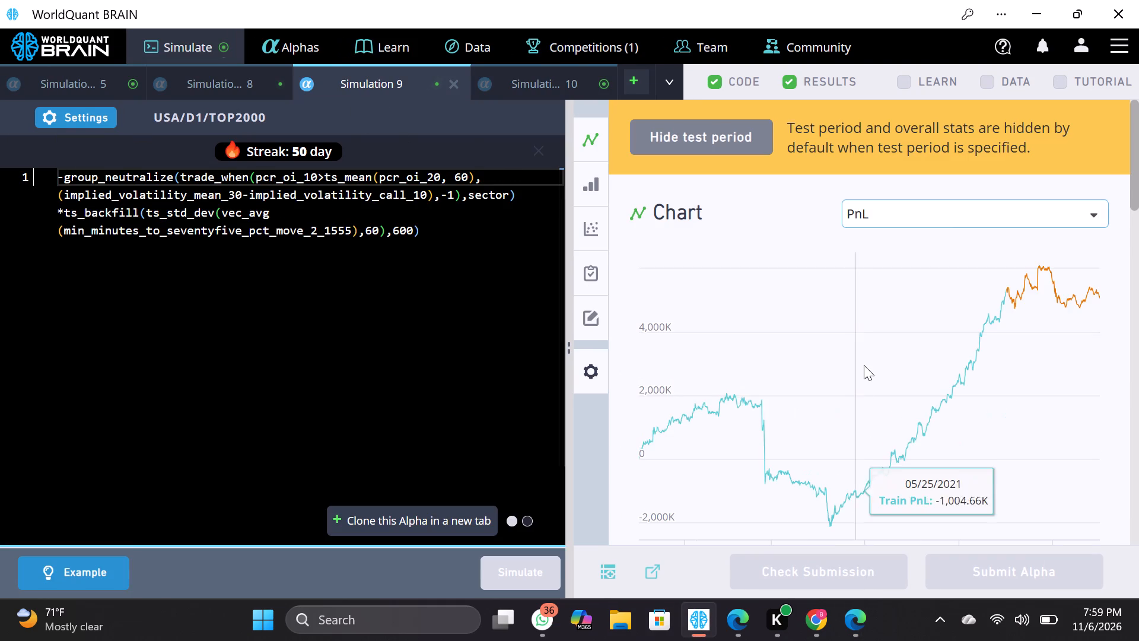
scroll(864, 365, "down", 4)
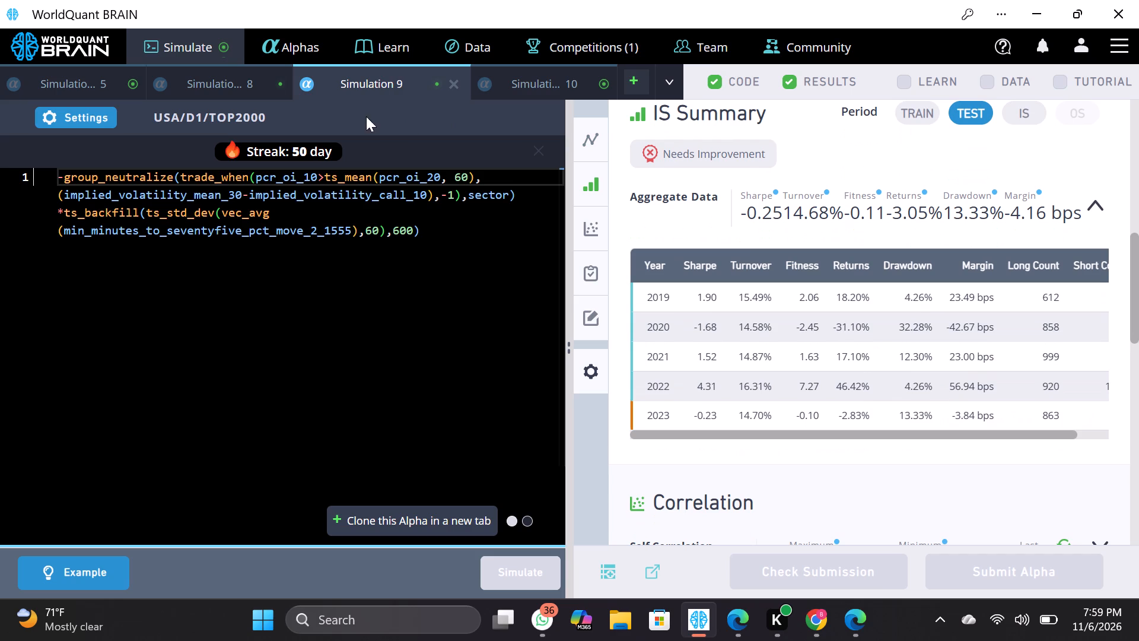
left_click(454, 84)
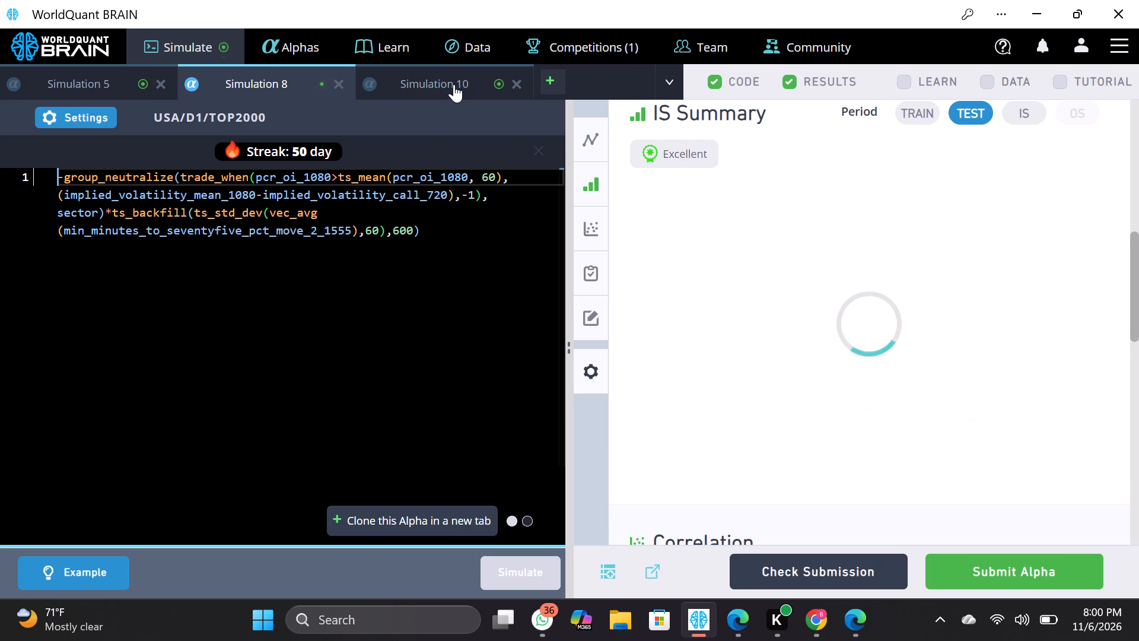
scroll(760, 424, "down", 3)
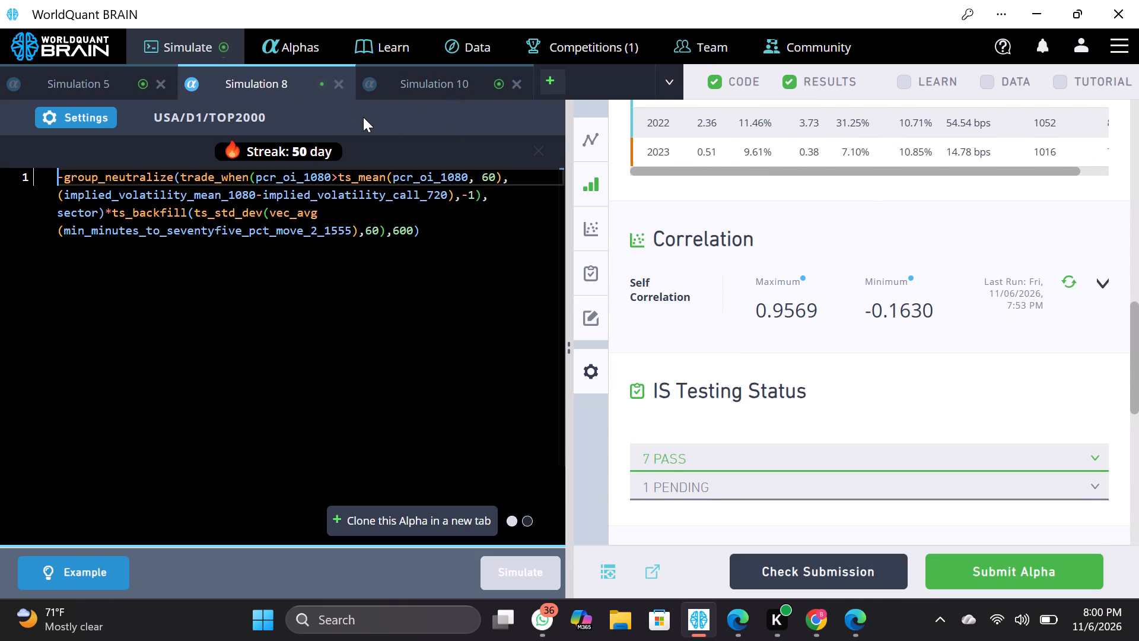
left_click(333, 83)
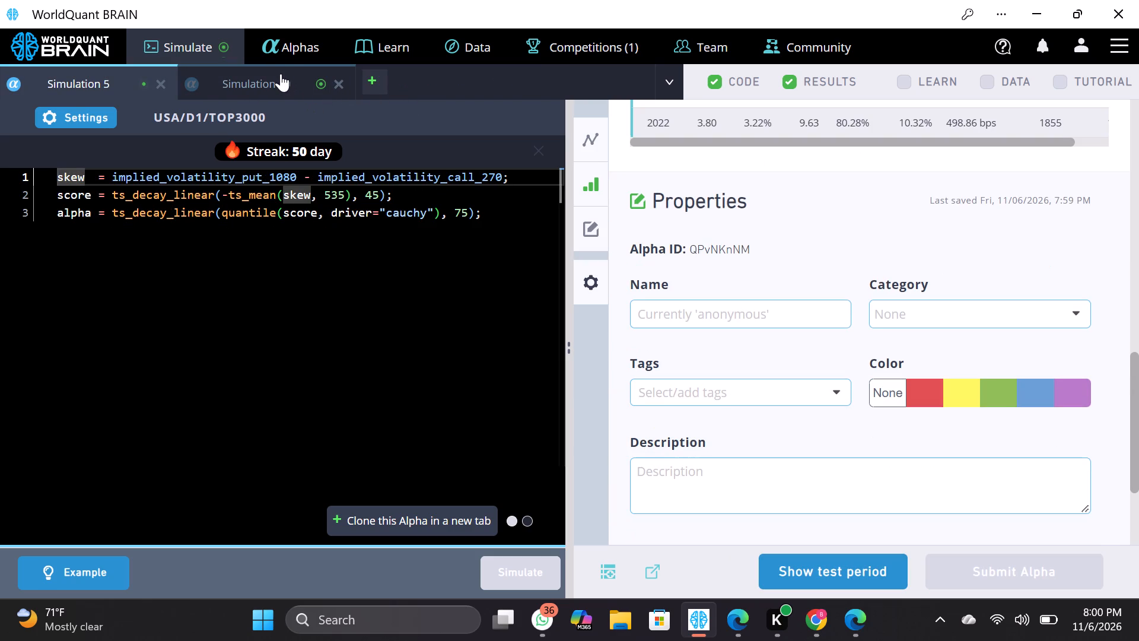
Show Simulation 5's test period and run its self-correlation check.
left_click(810, 567)
scroll(832, 341, "up", 1)
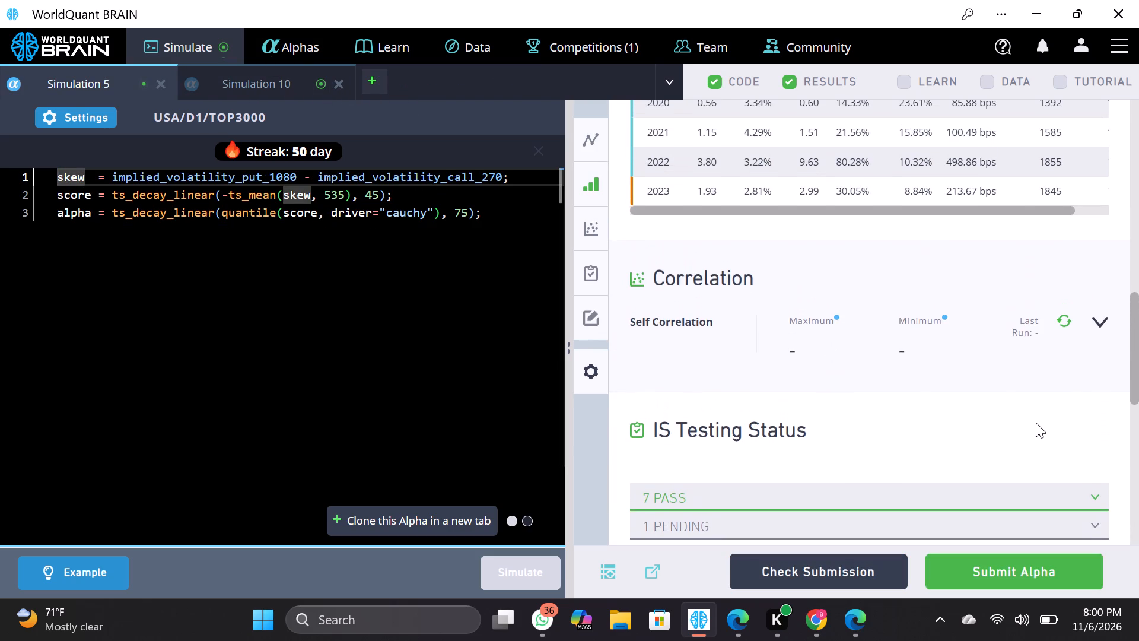
left_click(1095, 322)
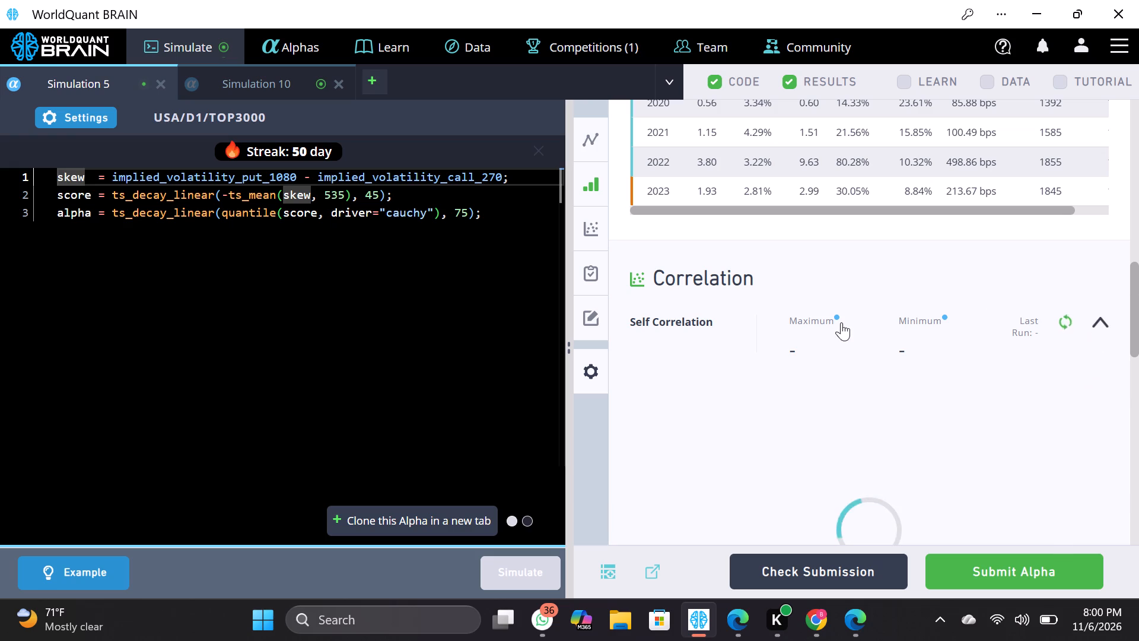
Show Simulation 10's test period, review its yearly IS summary, and run its self-correlation check.
left_click(270, 72)
scroll(822, 242, "up", 1)
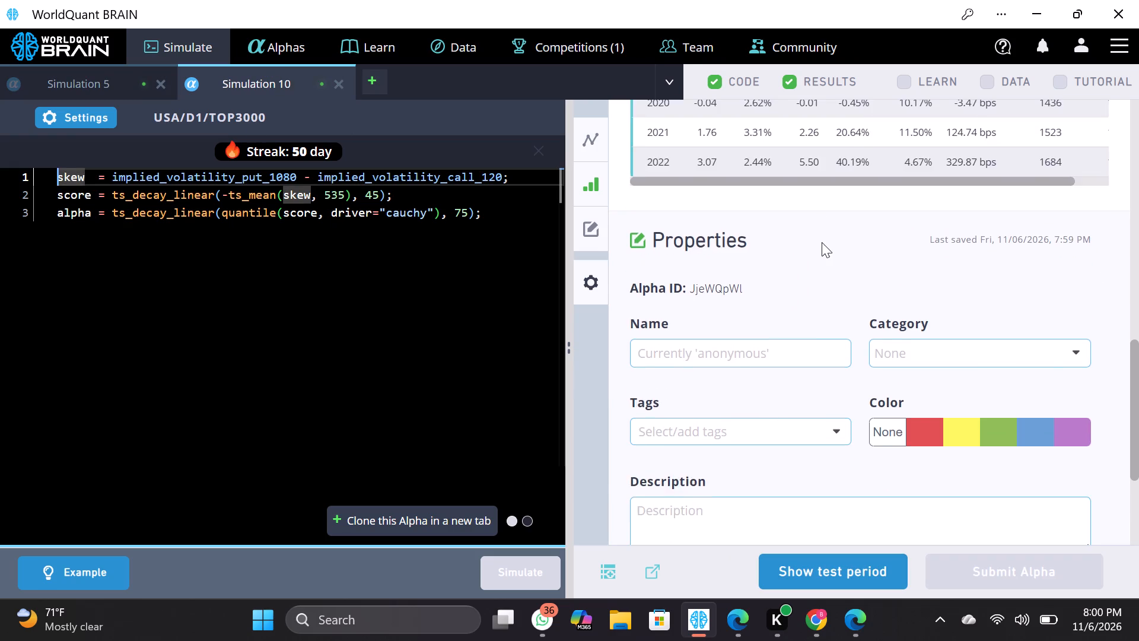
scroll(822, 242, "up", 2)
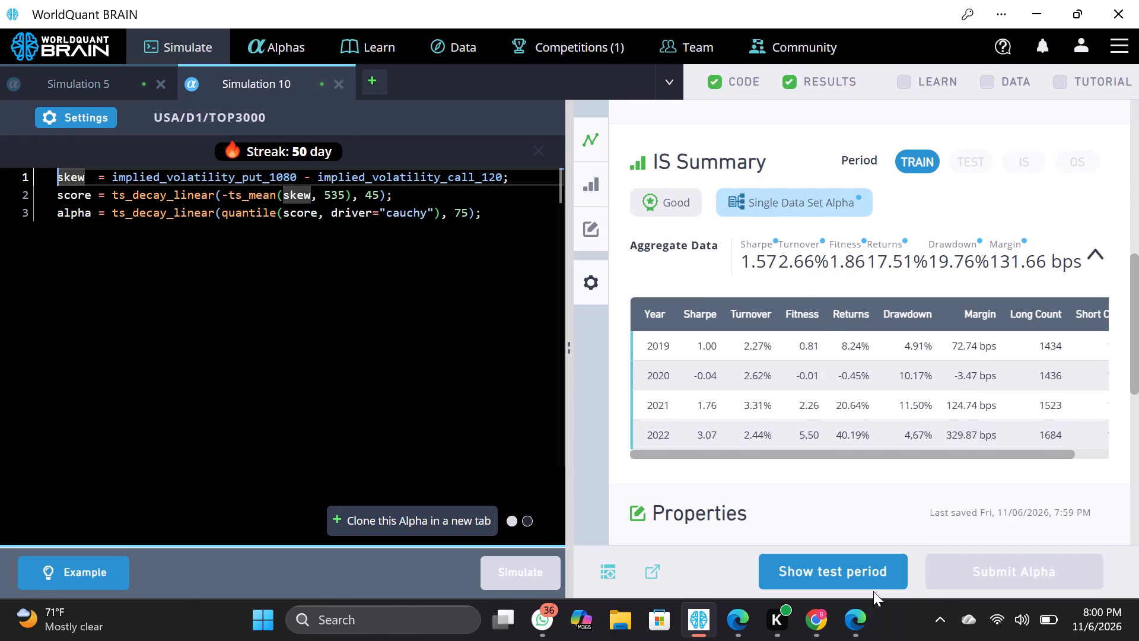
left_click(873, 591)
left_click(865, 567)
scroll(872, 396, "down", 3)
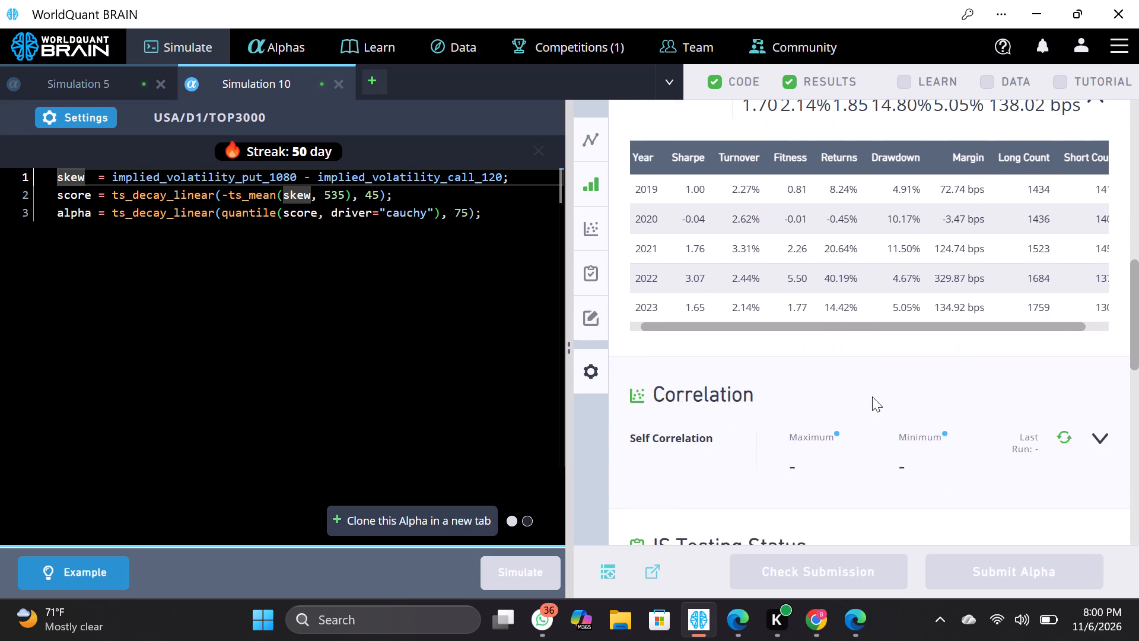
scroll(872, 396, "down", 2)
left_click(1100, 284)
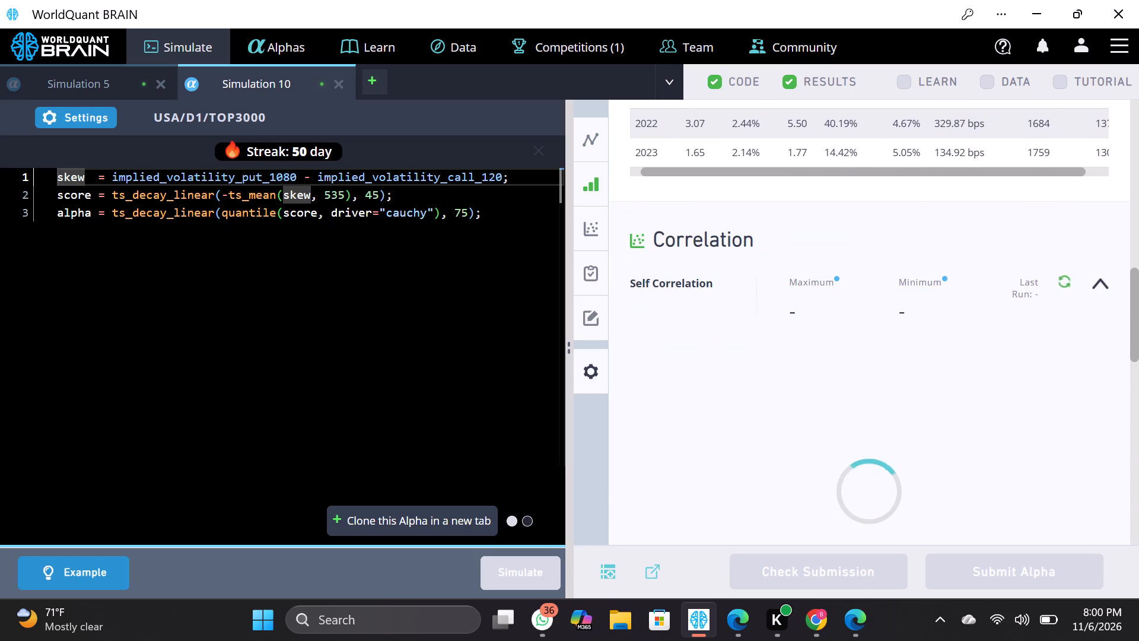
Set Simulation 10's truncation to 0.02 in its simulation settings and rerun the simulation.
left_click(82, 111)
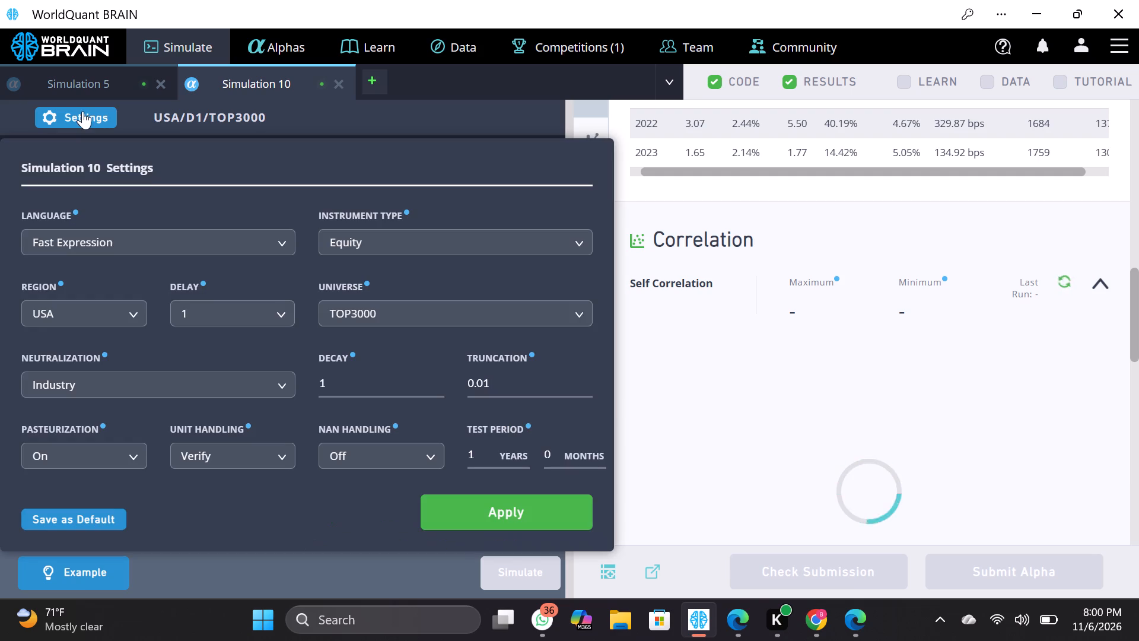
left_click(507, 379)
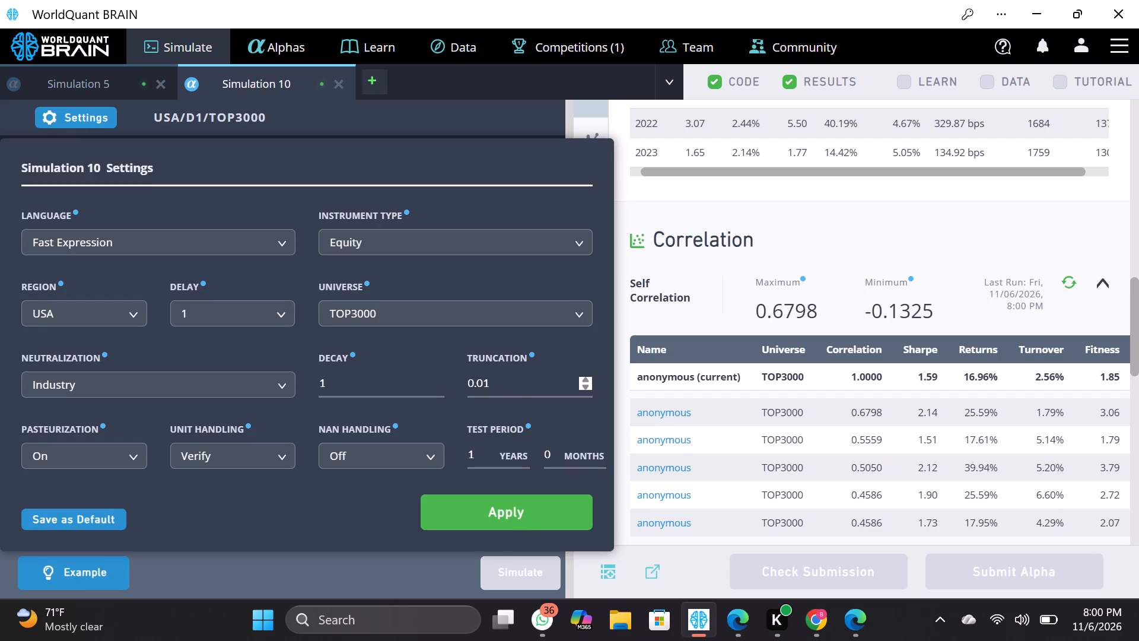
key("BackSpace")
key("2")
left_click(466, 512)
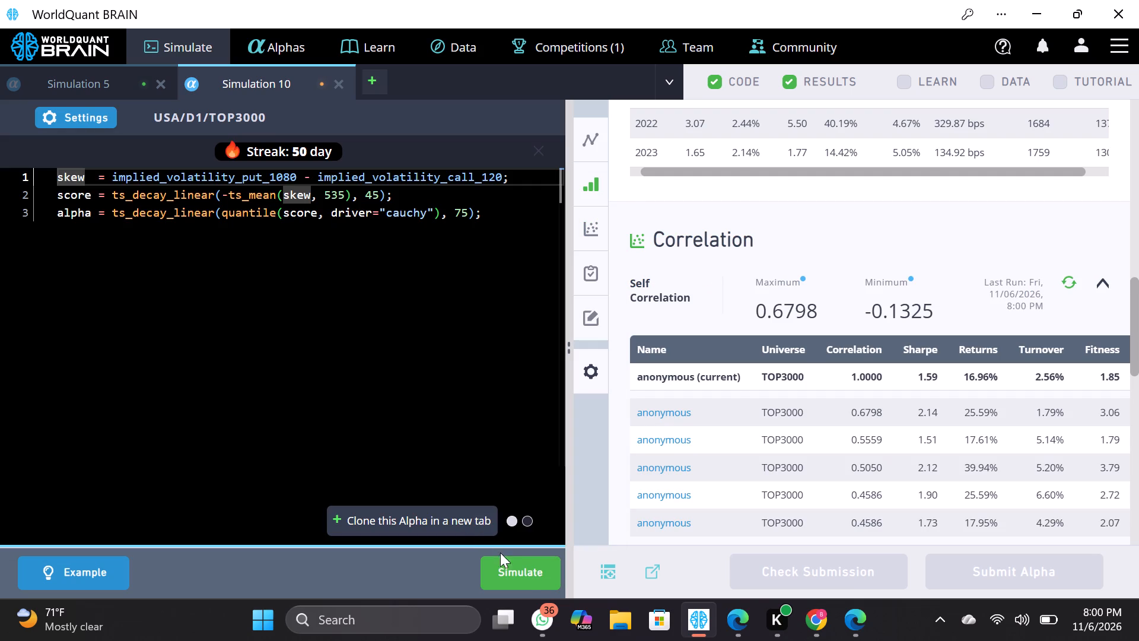
left_click(523, 585)
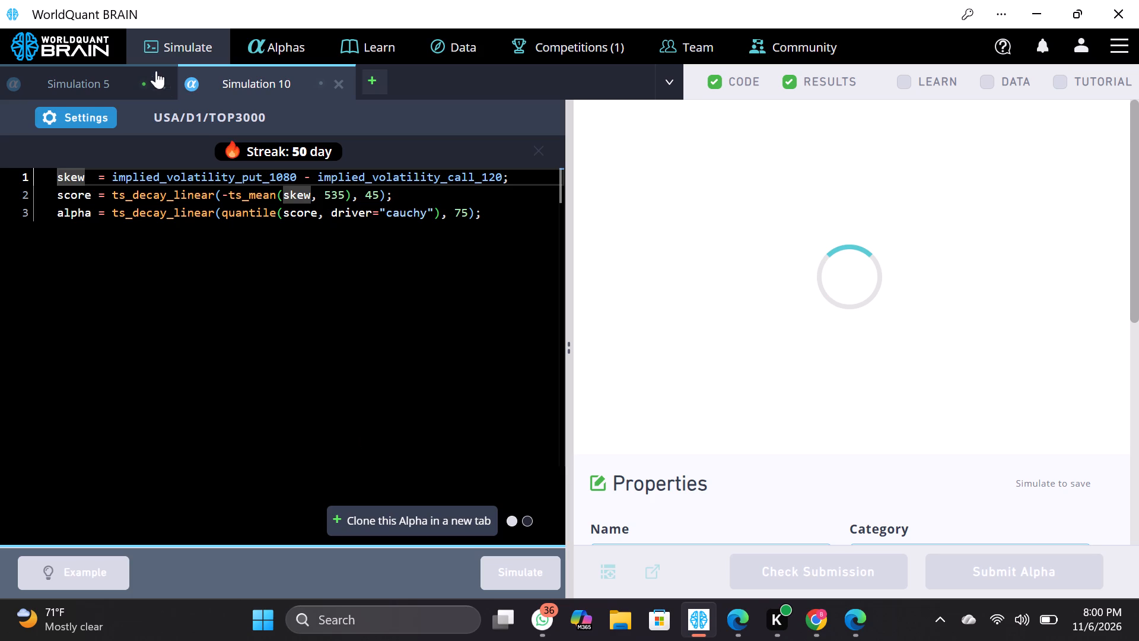
Review Simulation 5's self-correlation result, set its decay to 20 in the simulation settings, and rerun it.
left_click(112, 84)
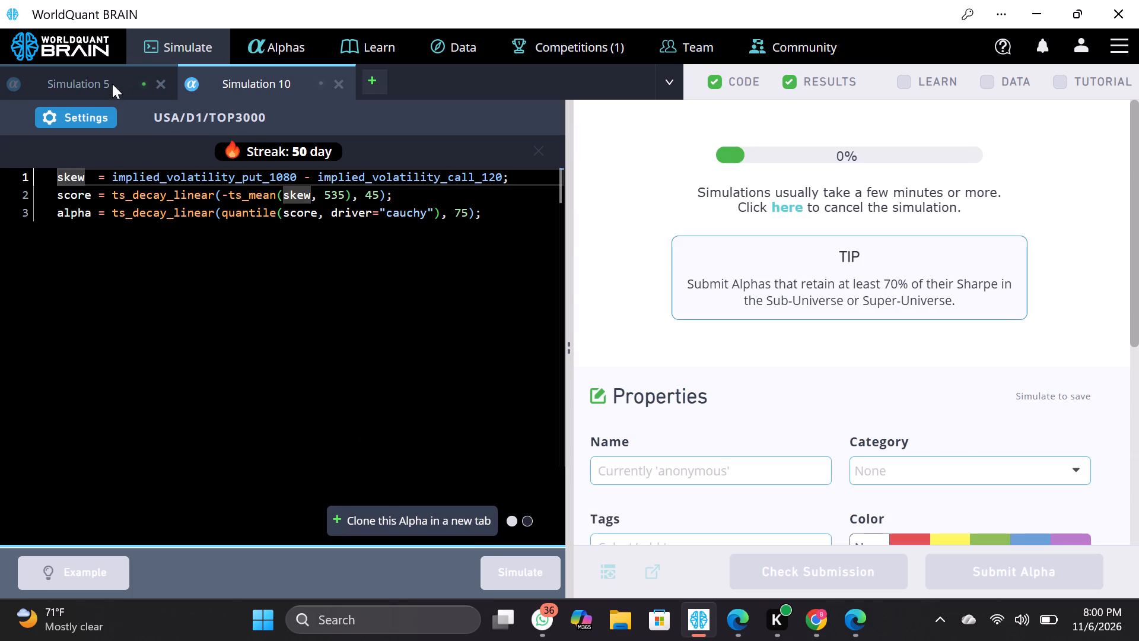
scroll(784, 320, "down", 5)
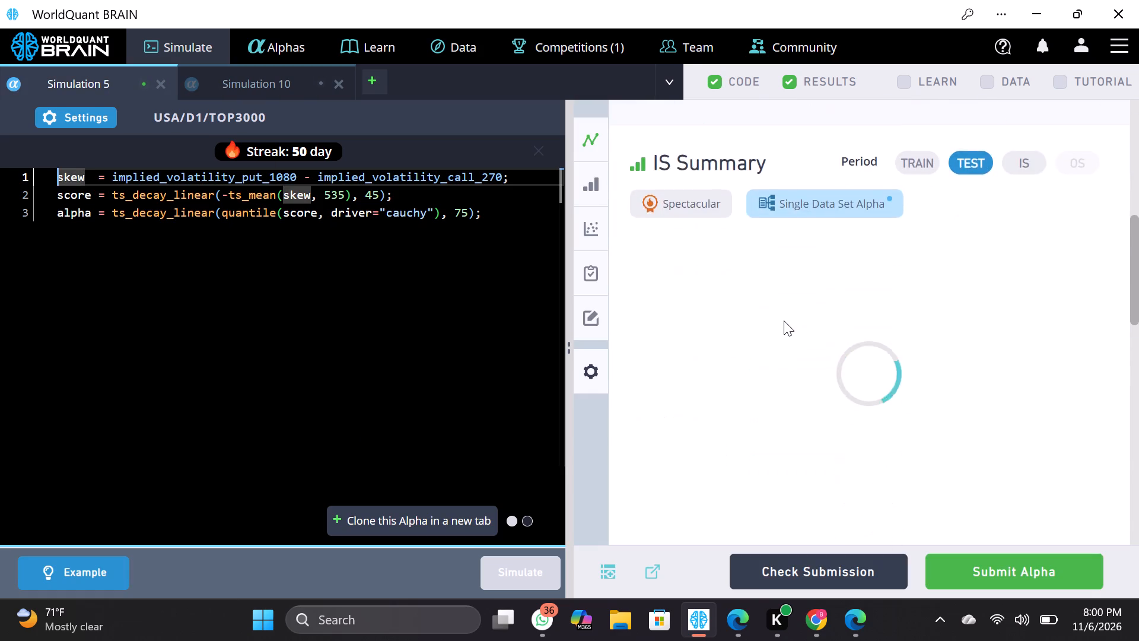
scroll(784, 320, "down", 5)
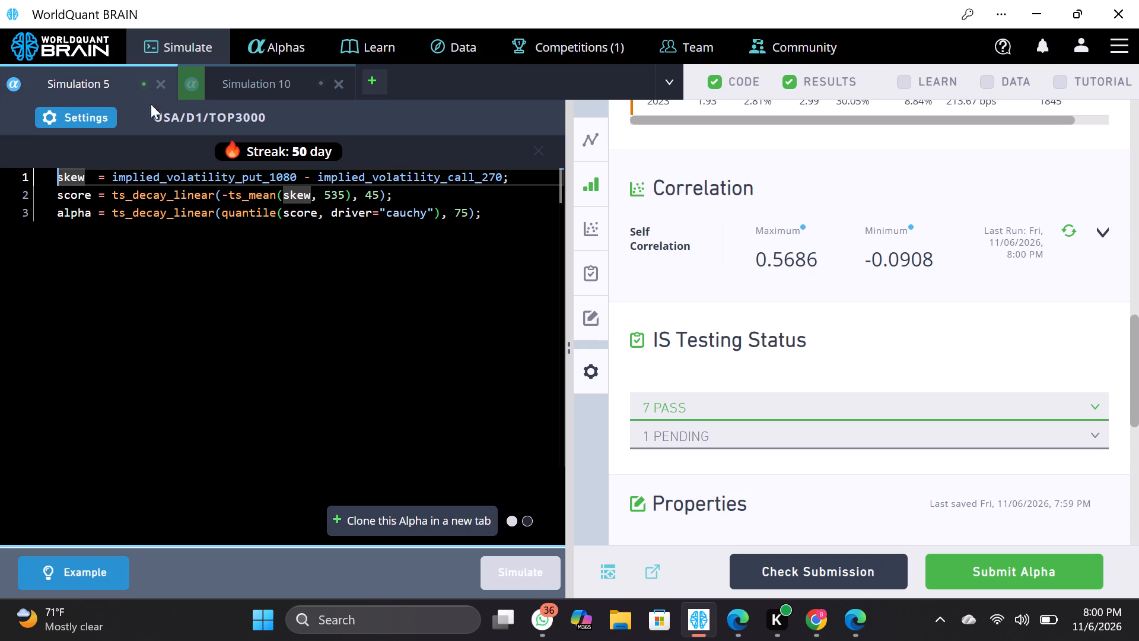
left_click(78, 107)
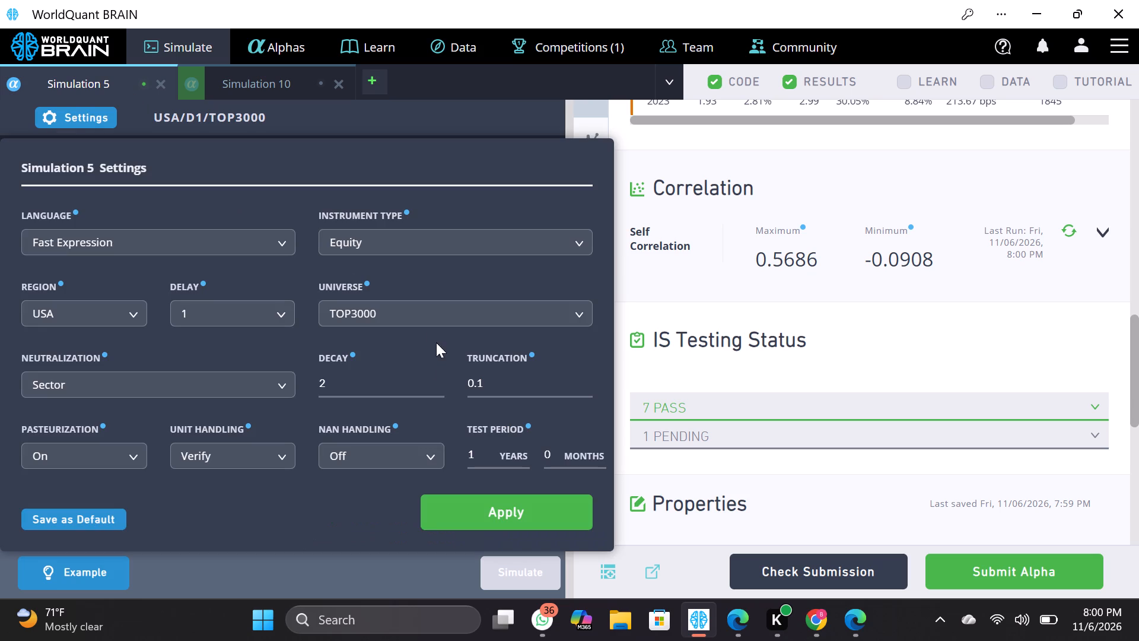
left_click_drag(393, 396, 387, 390)
left_click(387, 390)
key("0")
left_click(478, 504)
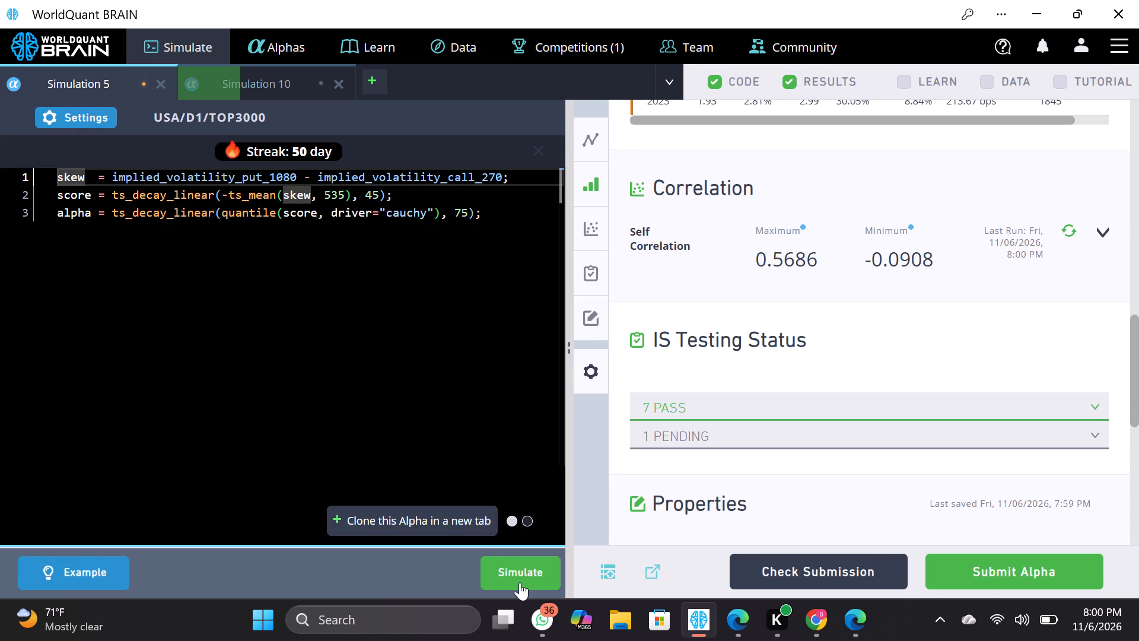
left_click(520, 582)
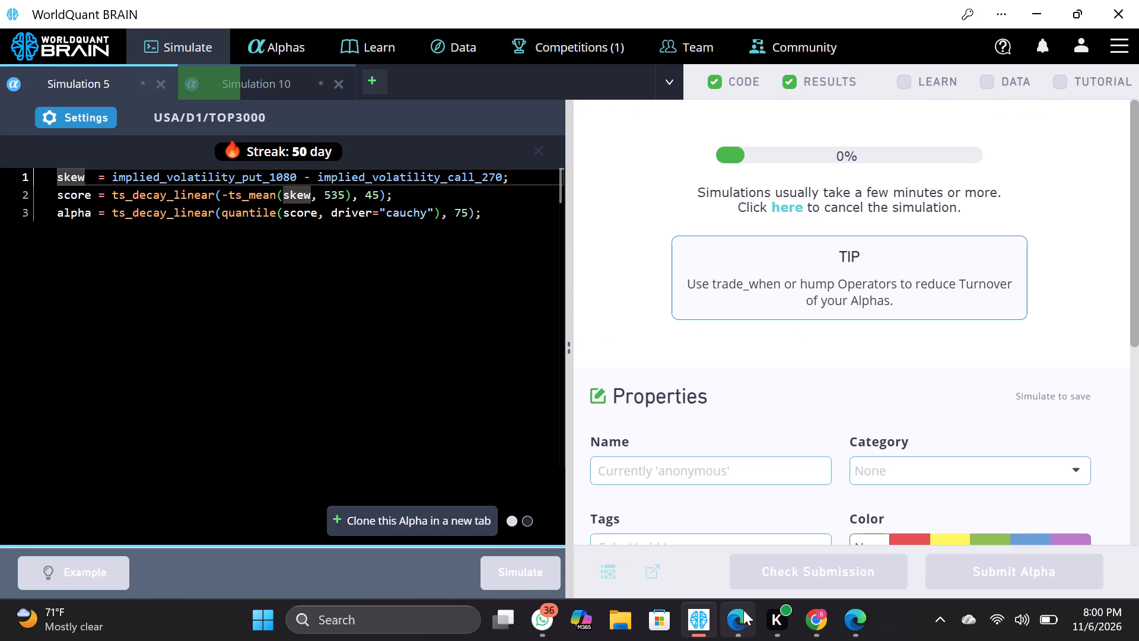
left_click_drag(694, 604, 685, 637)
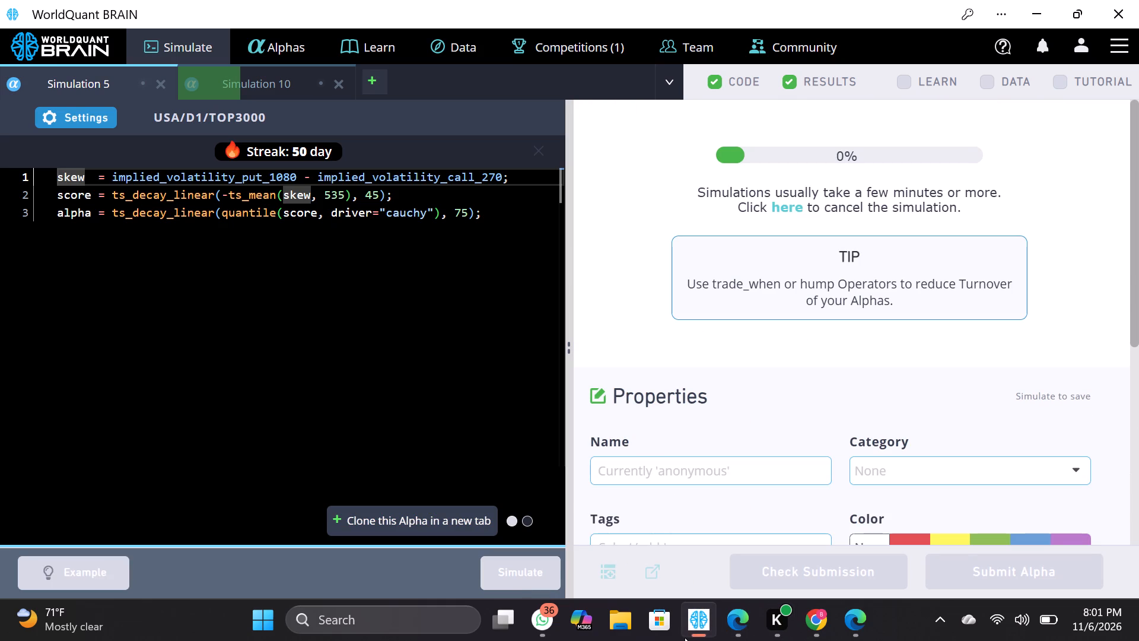
Switch to the Microsoft Edge guest window showing the other WorldQuant BRAIN session with Simulation 2.
left_click(685, 637)
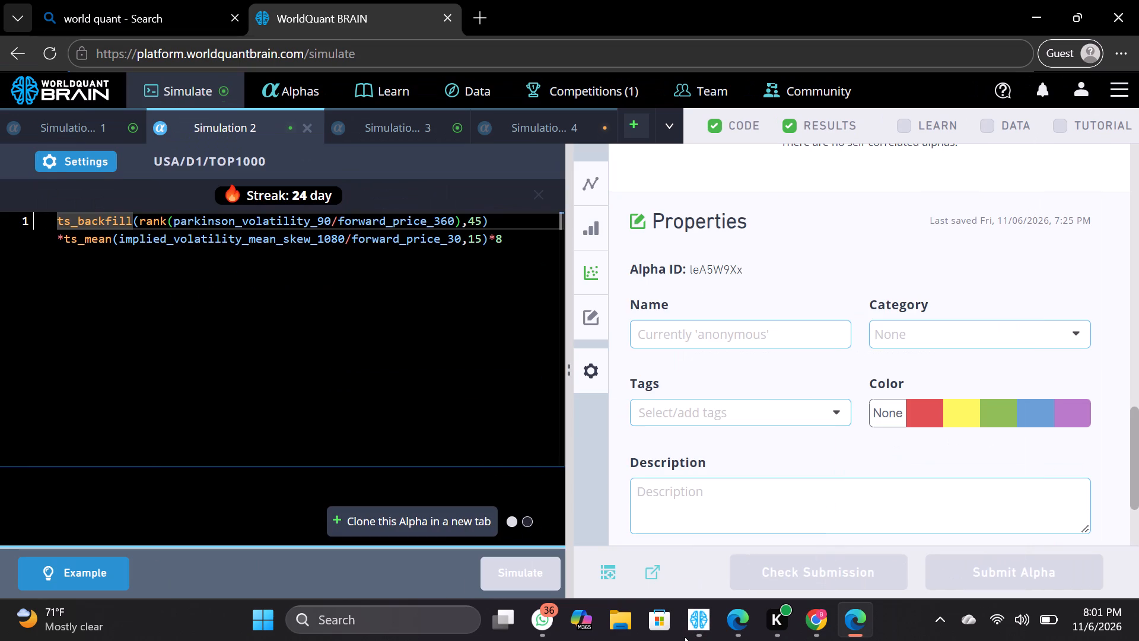
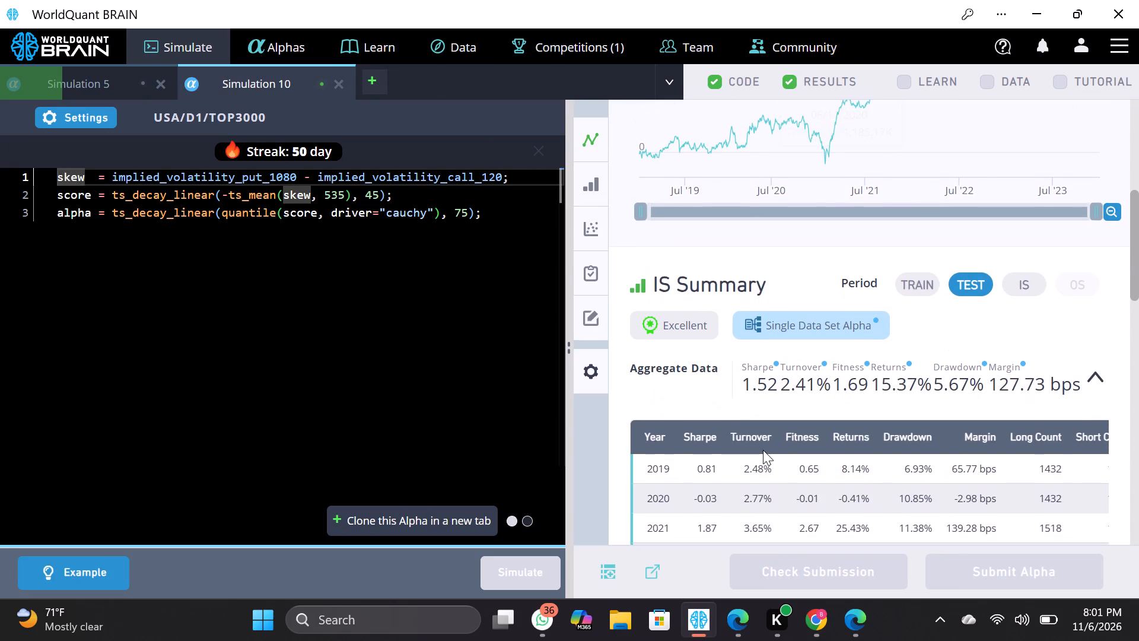
Review Simulation 10's yearly IS summary, Correlation section and IS Testing Status.
scroll(763, 450, "down", 6)
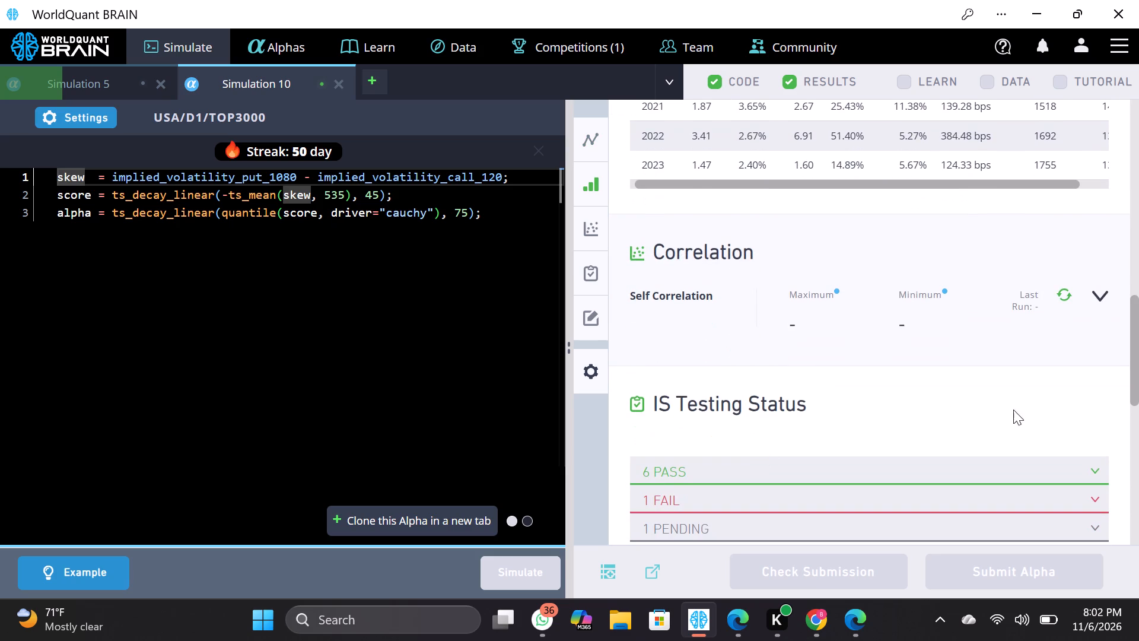
Run the self-correlation check for Simulation 10.
left_click(1100, 301)
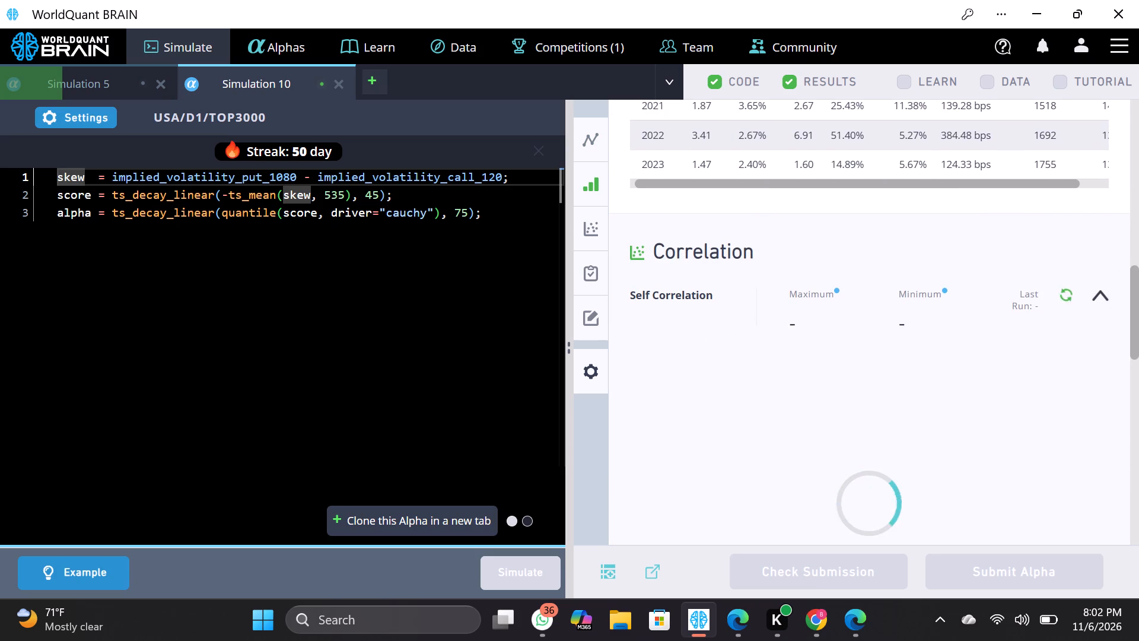
Set Simulation 10's neutralization to Subindustry in its simulation settings and rerun the simulation.
left_click(93, 126)
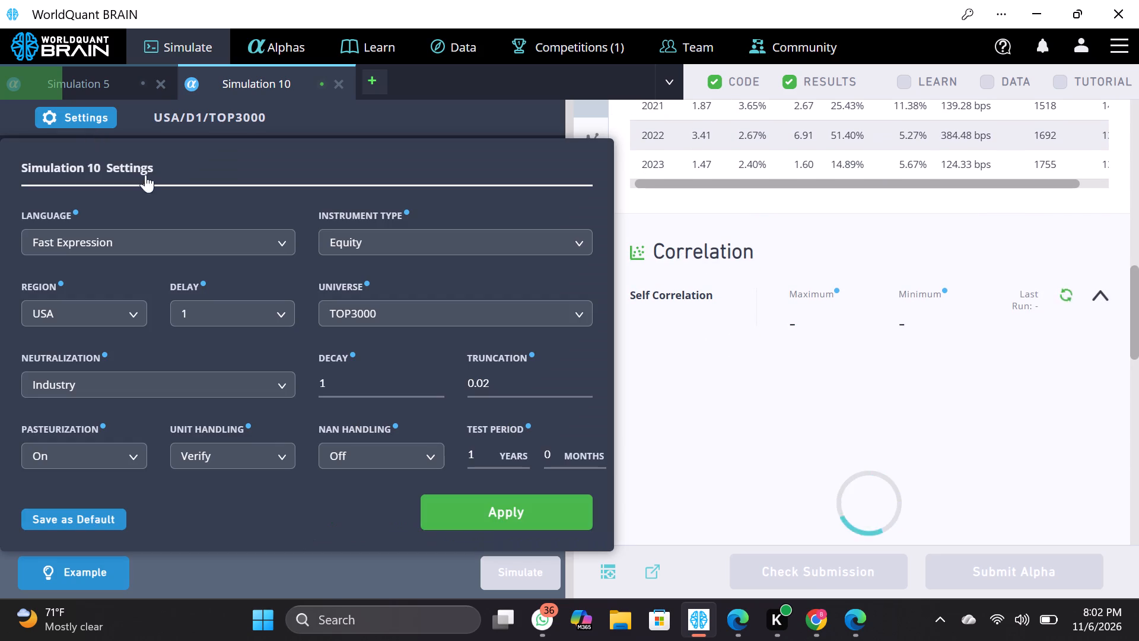
left_click(292, 388)
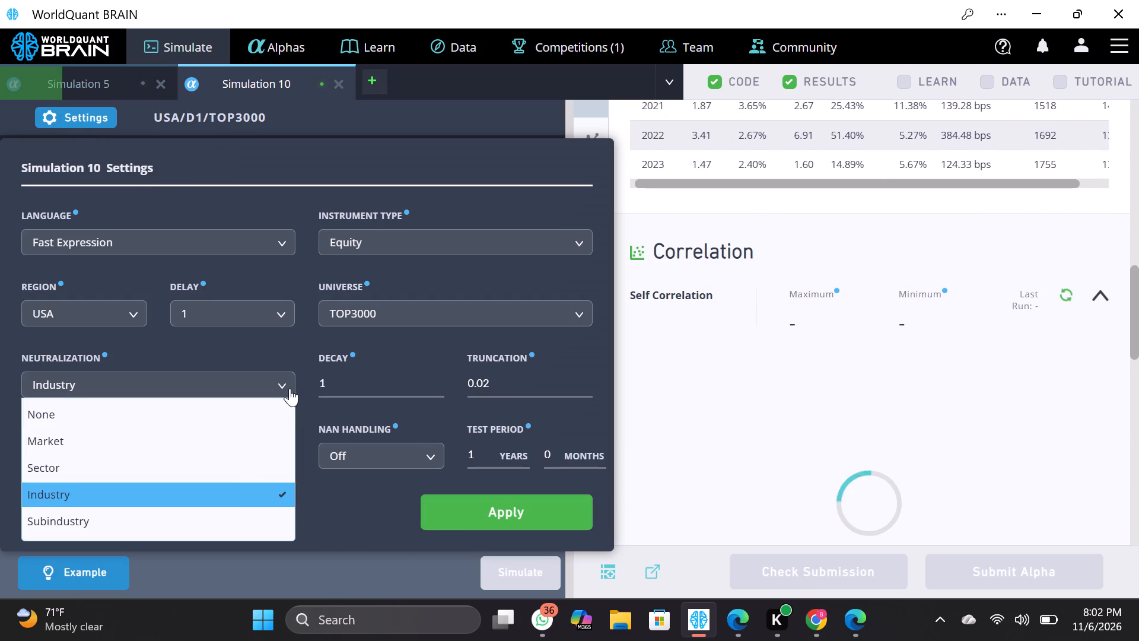
left_click(233, 516)
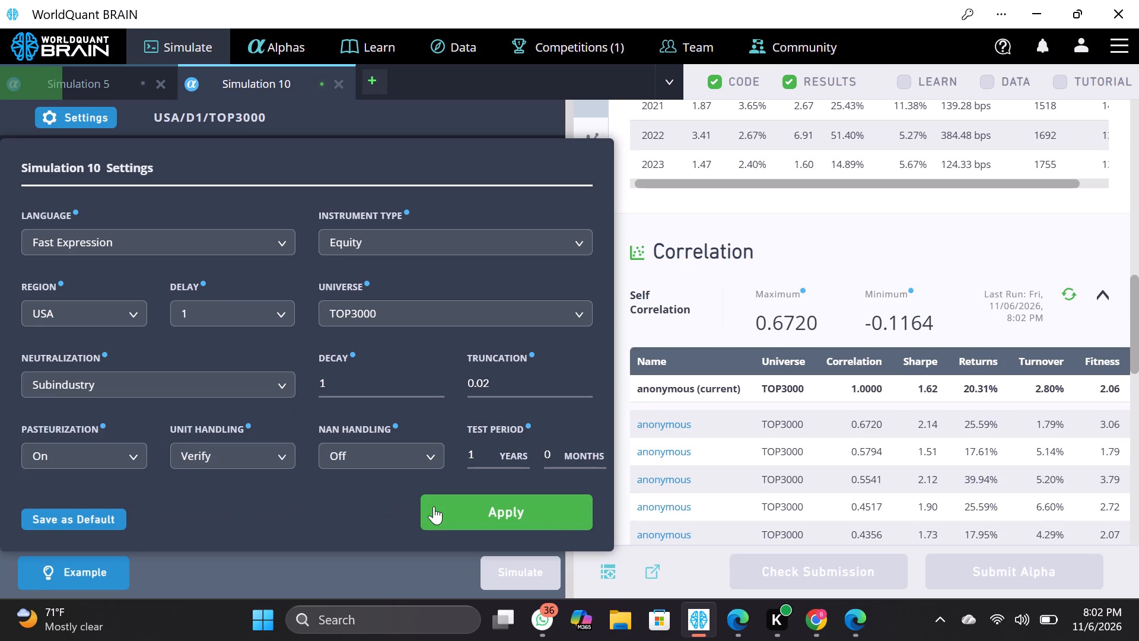
left_click(434, 506)
left_click(505, 567)
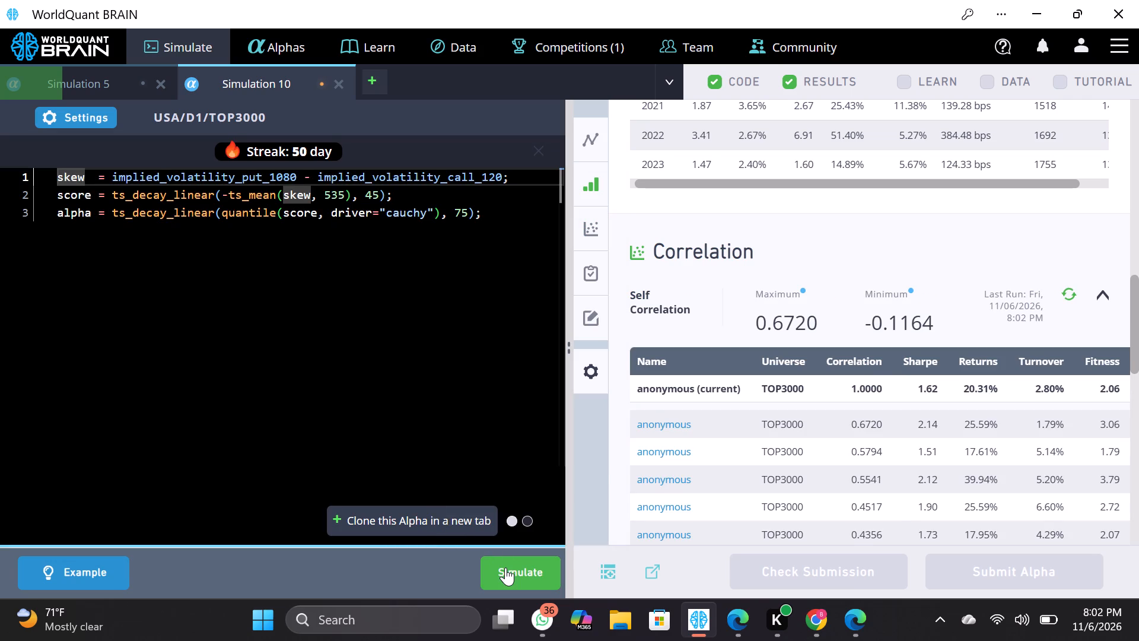
Review Simulation 5's yearly IS summary, show its test period, and run its self-correlation check.
left_click(70, 90)
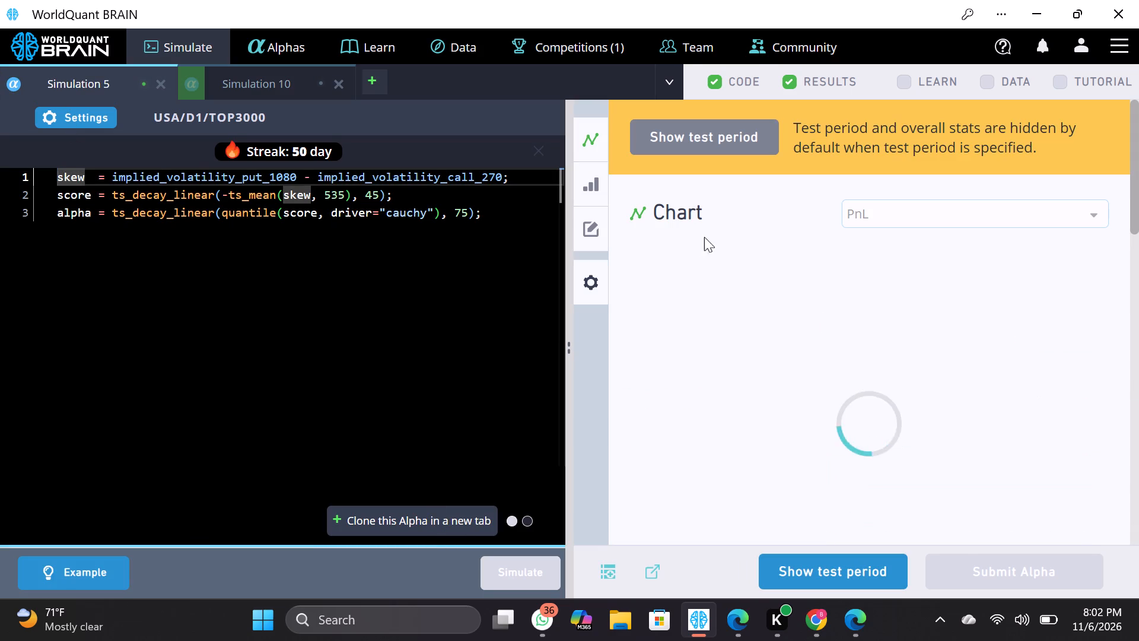
scroll(889, 349, "down", 3)
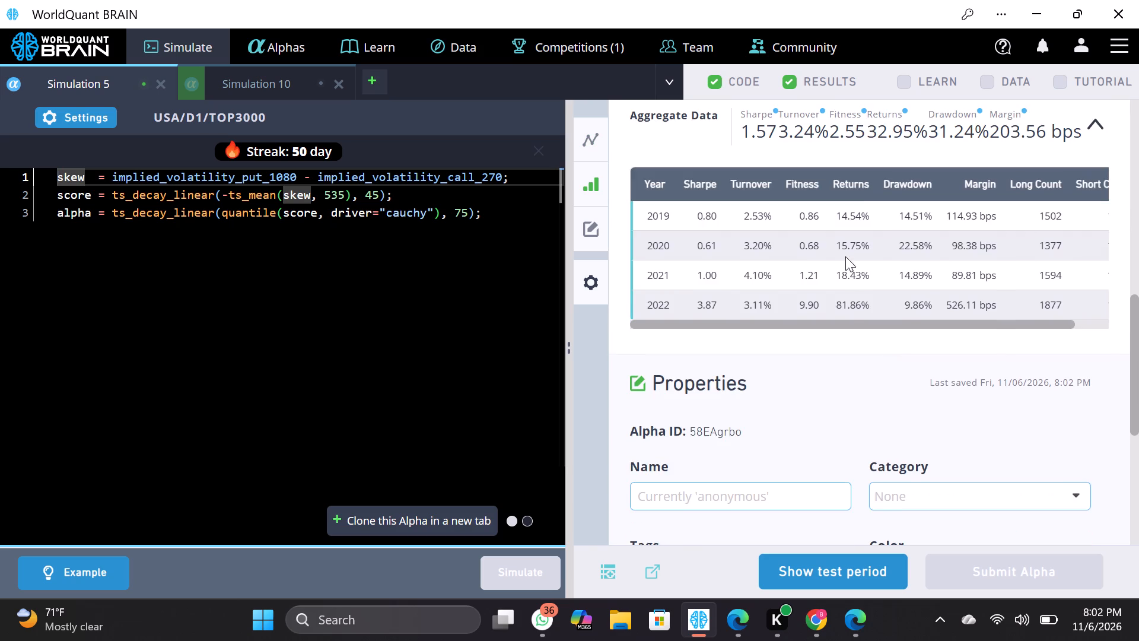
scroll(845, 256, "down", 5)
scroll(889, 172, "up", 3)
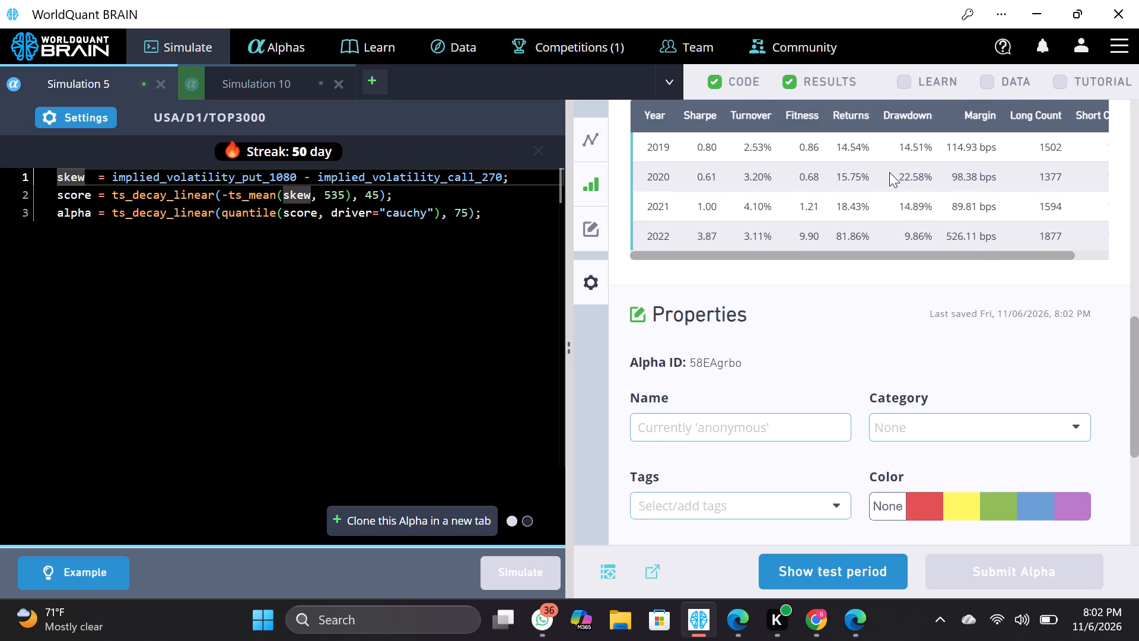
scroll(889, 172, "up", 2)
left_click_drag(887, 547, 883, 575)
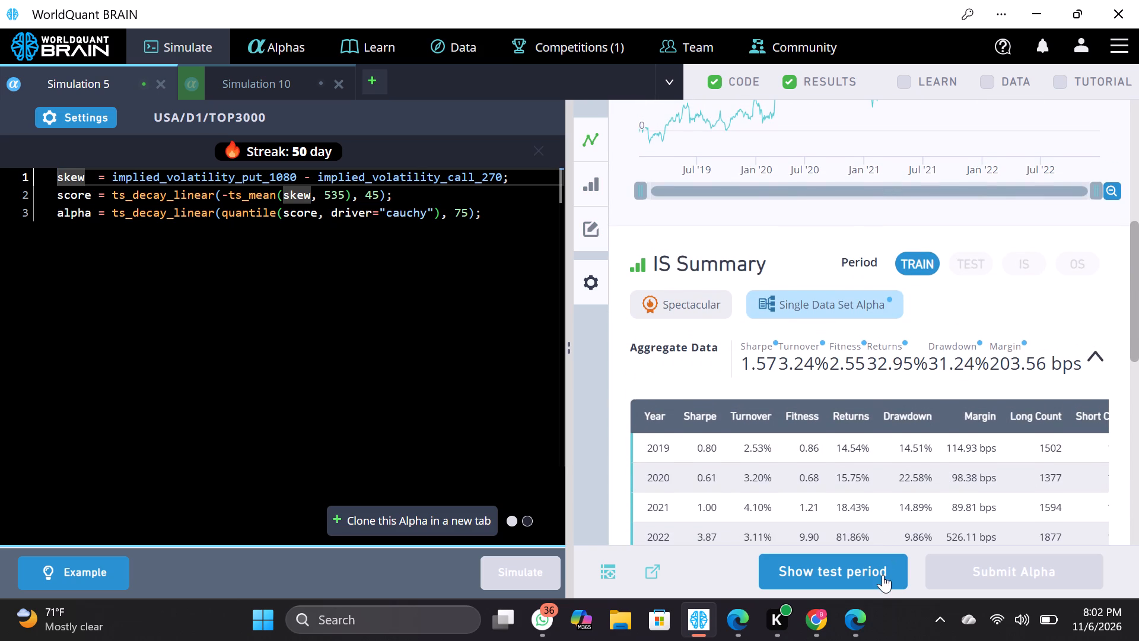
left_click_drag(883, 575, 883, 583)
left_click(883, 583)
scroll(928, 351, "down", 2)
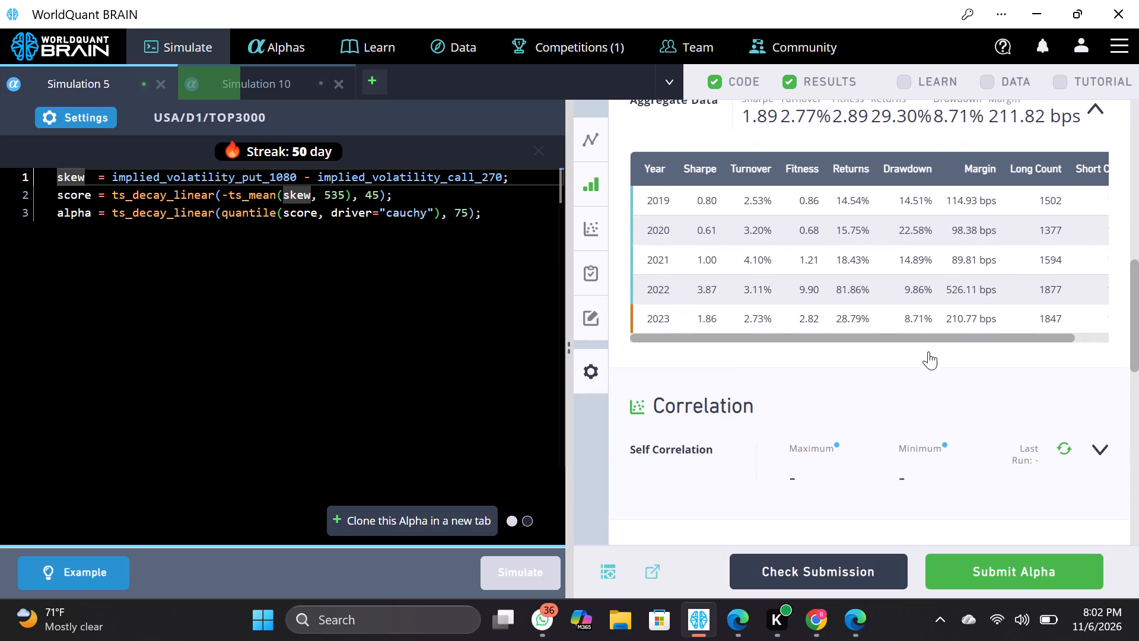
scroll(928, 351, "down", 2)
left_click(1099, 128)
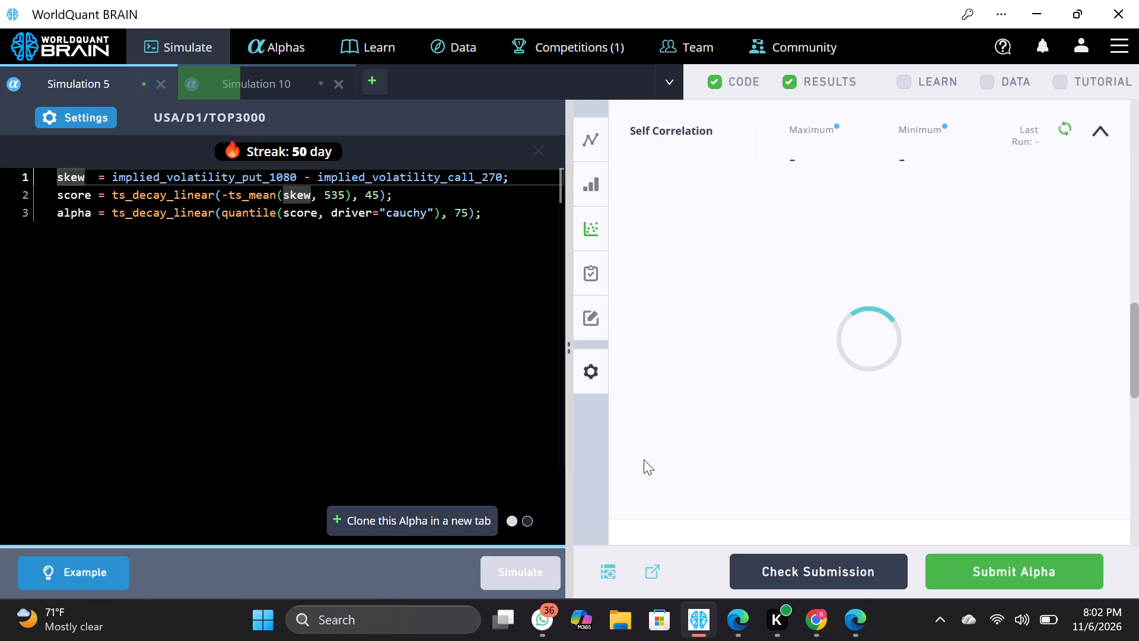
Switch to Spotify in the browser, look through the song search results, and skip forward three tracks to Chocha Za Machoche.
left_click(751, 614)
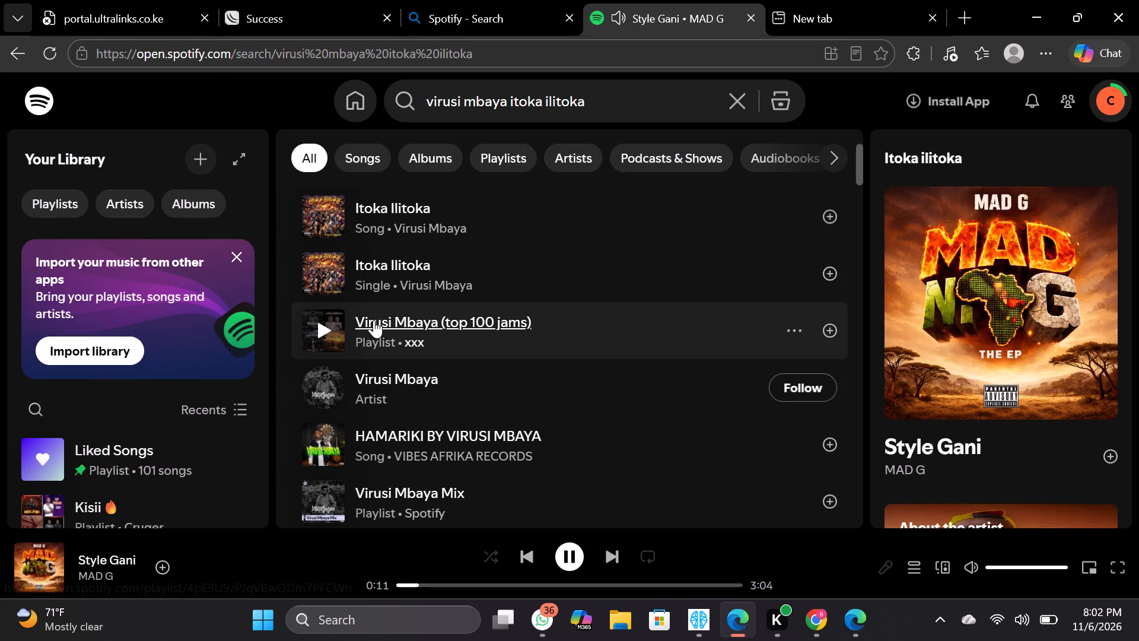
scroll(374, 320, "down", 4)
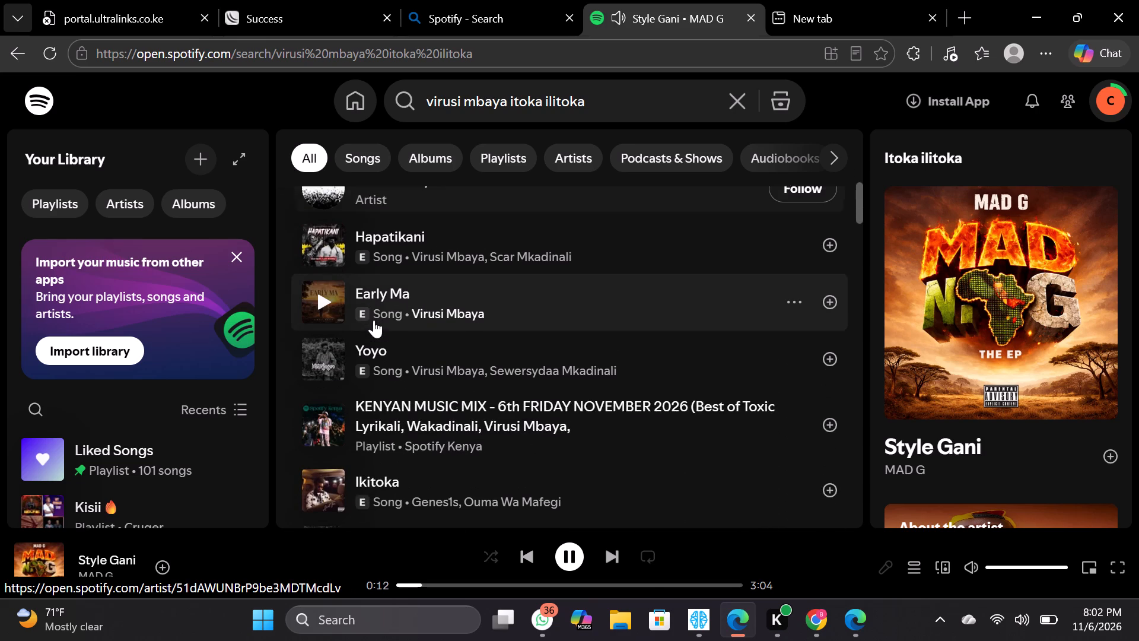
scroll(374, 320, "down", 1)
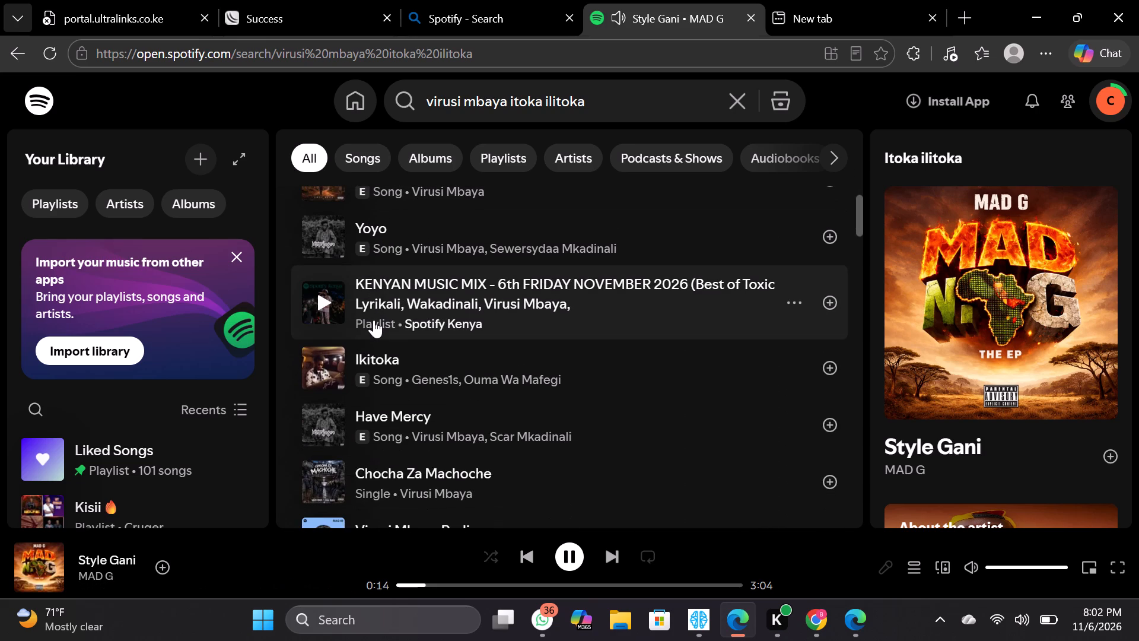
left_click(616, 555)
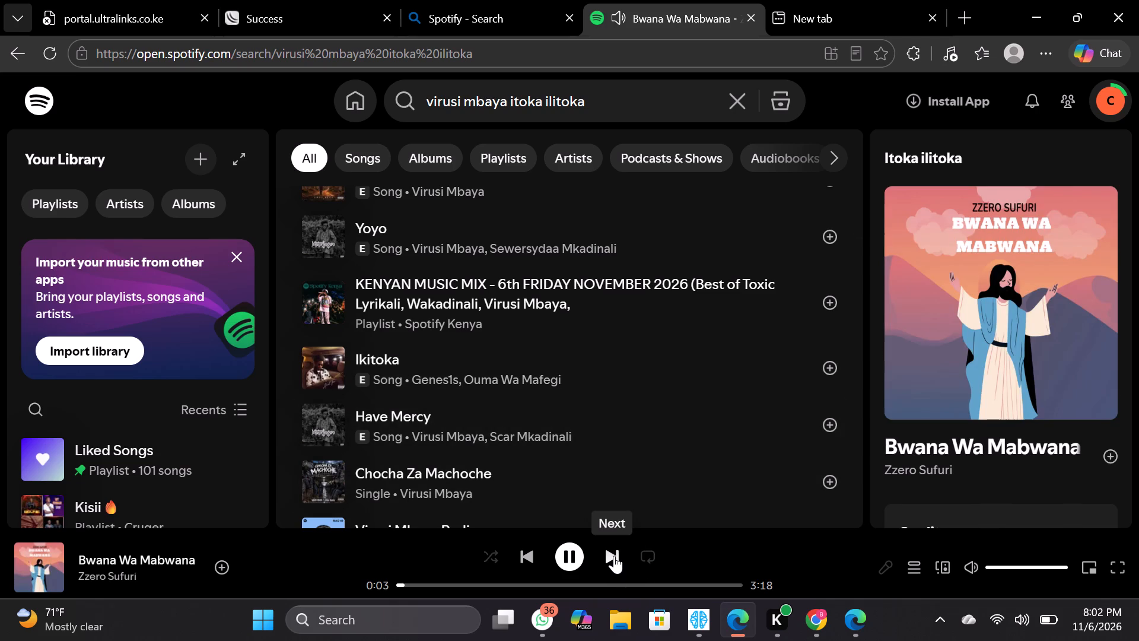
left_click(614, 556)
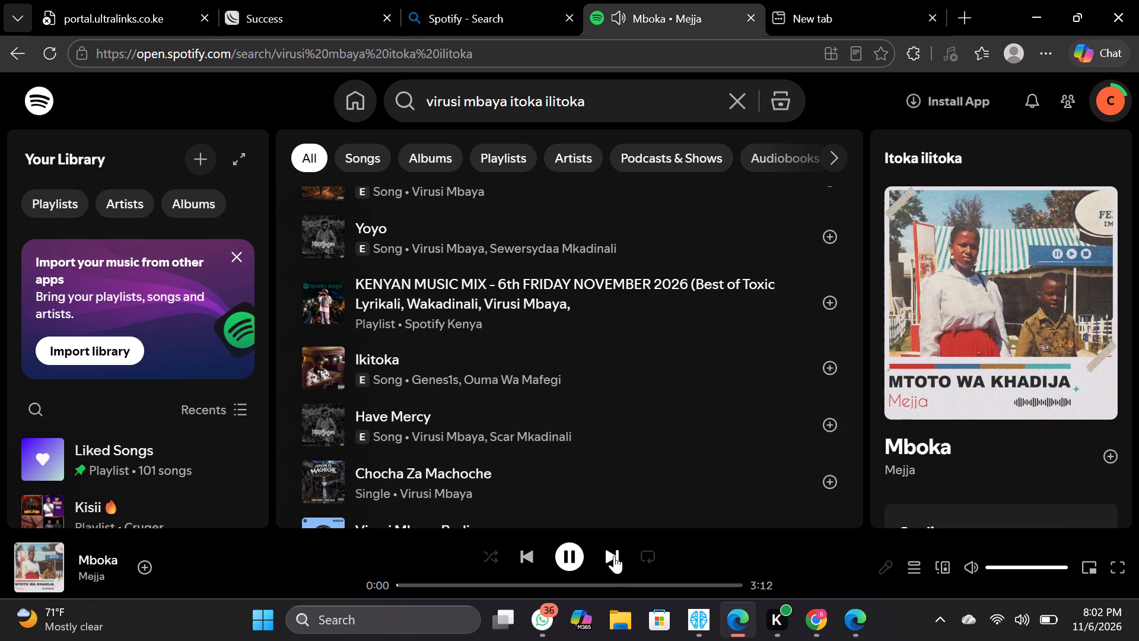
left_click(614, 556)
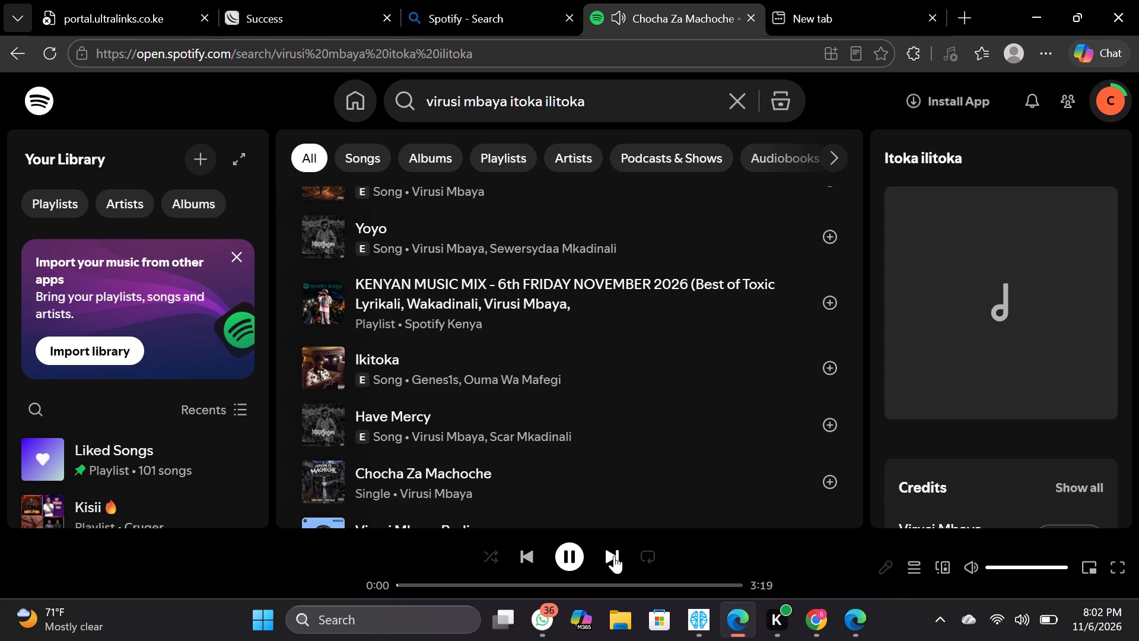
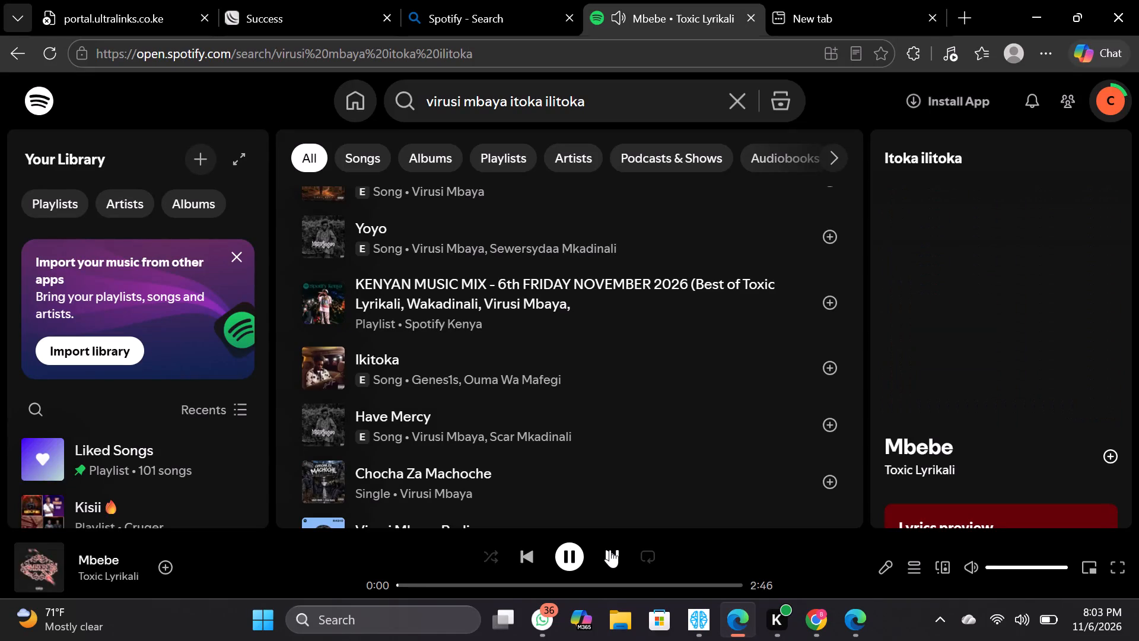
Skip playback forward two tracks, past Mbebe and Single, to 88 Bars 2.
left_click(610, 550)
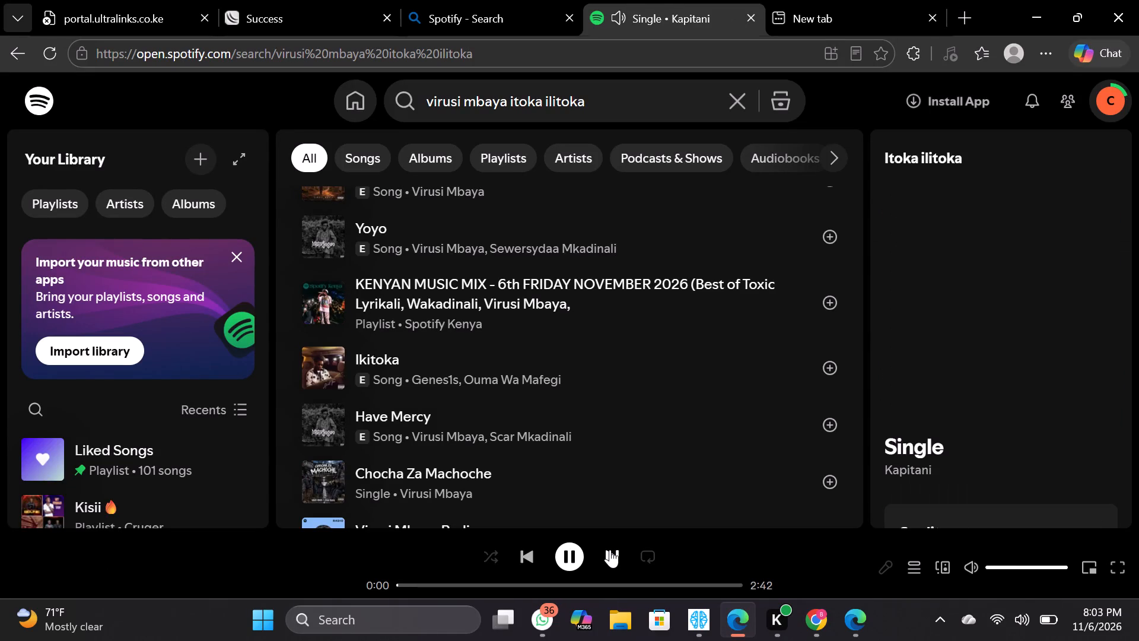
left_click(610, 550)
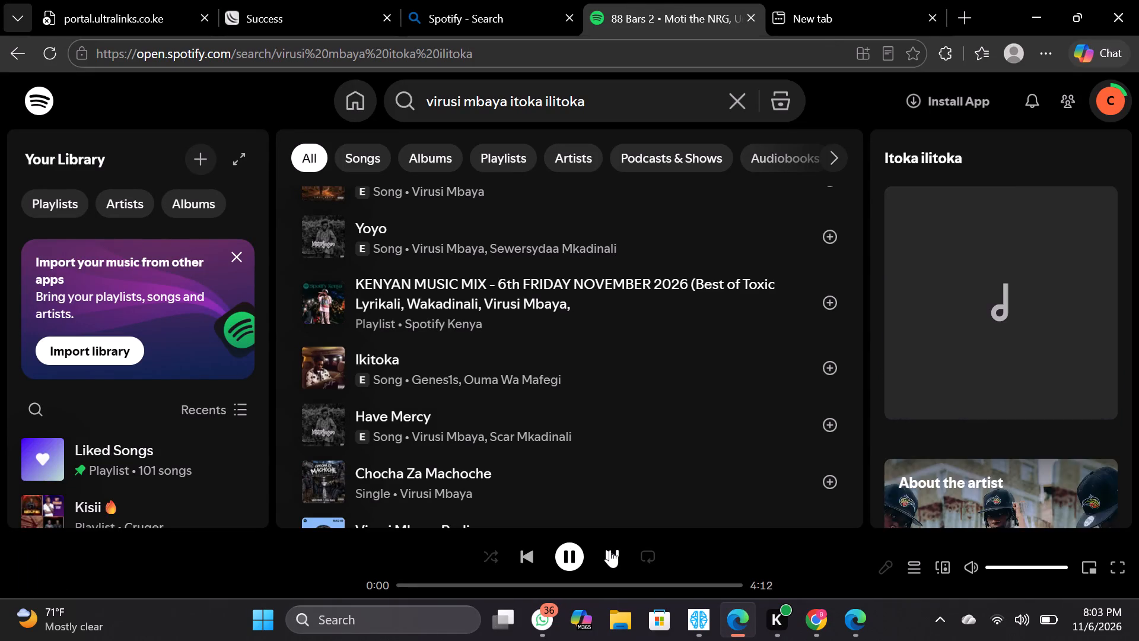
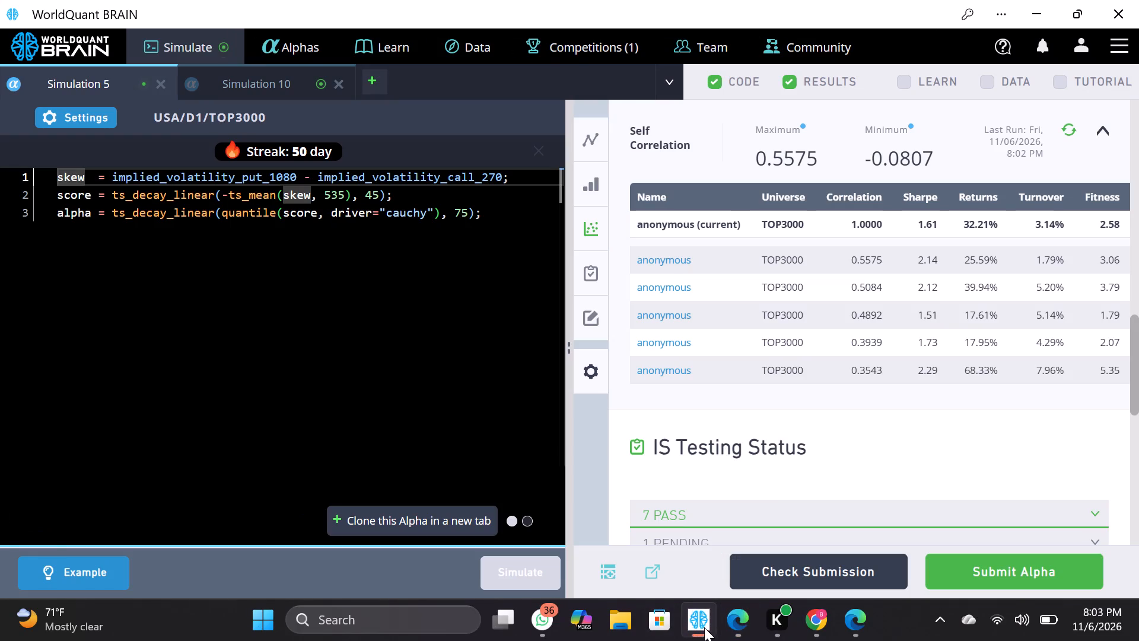
In the Simulation 5 settings, set the decay to 1.
scroll(787, 287, "up", 2)
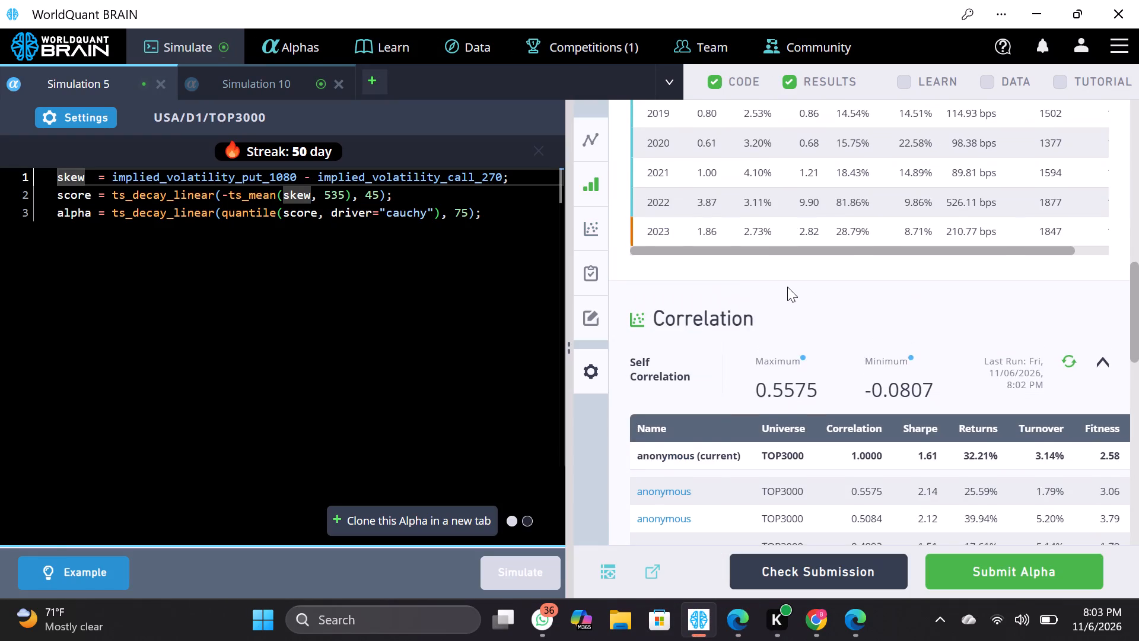
scroll(787, 287, "up", 1)
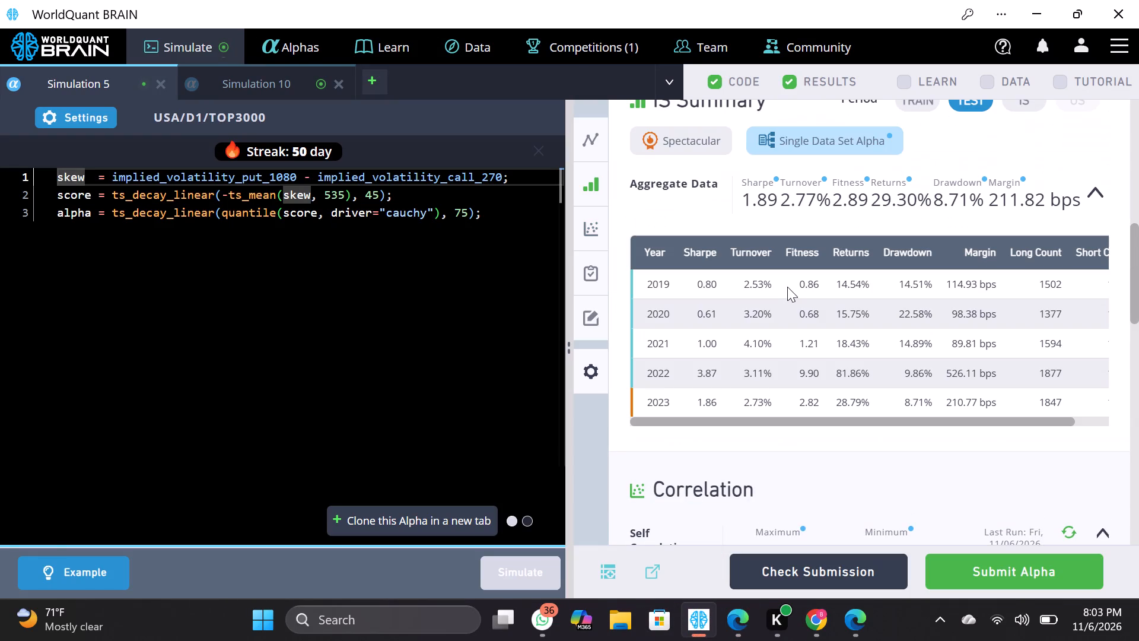
left_click(70, 124)
left_click(414, 394)
key("BackSpace")
key("BackSpace")
key("1")
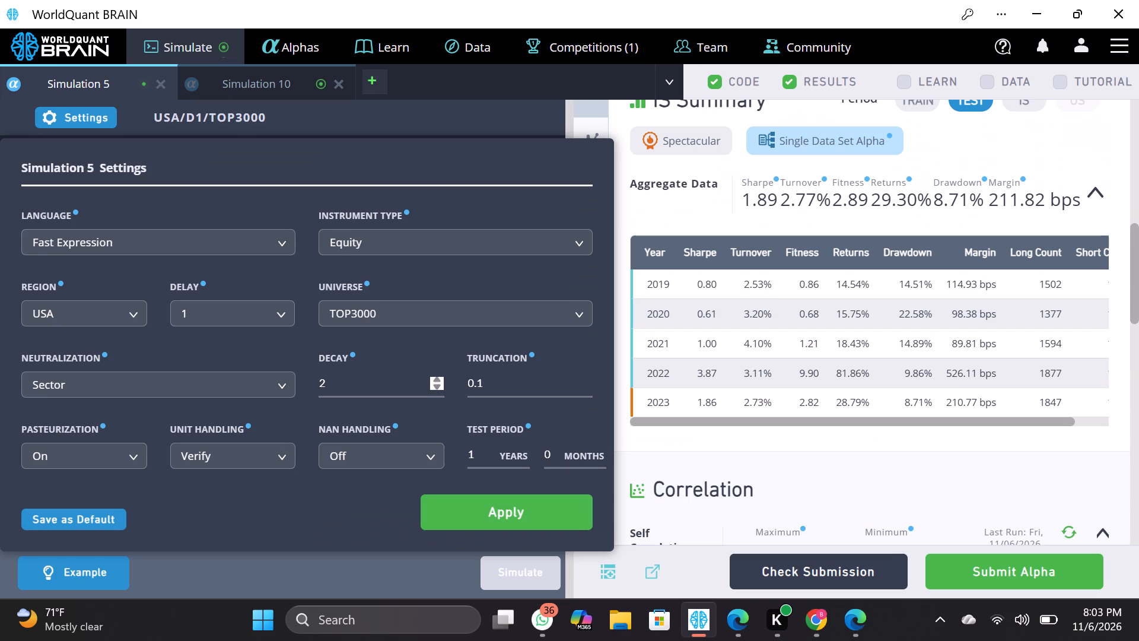